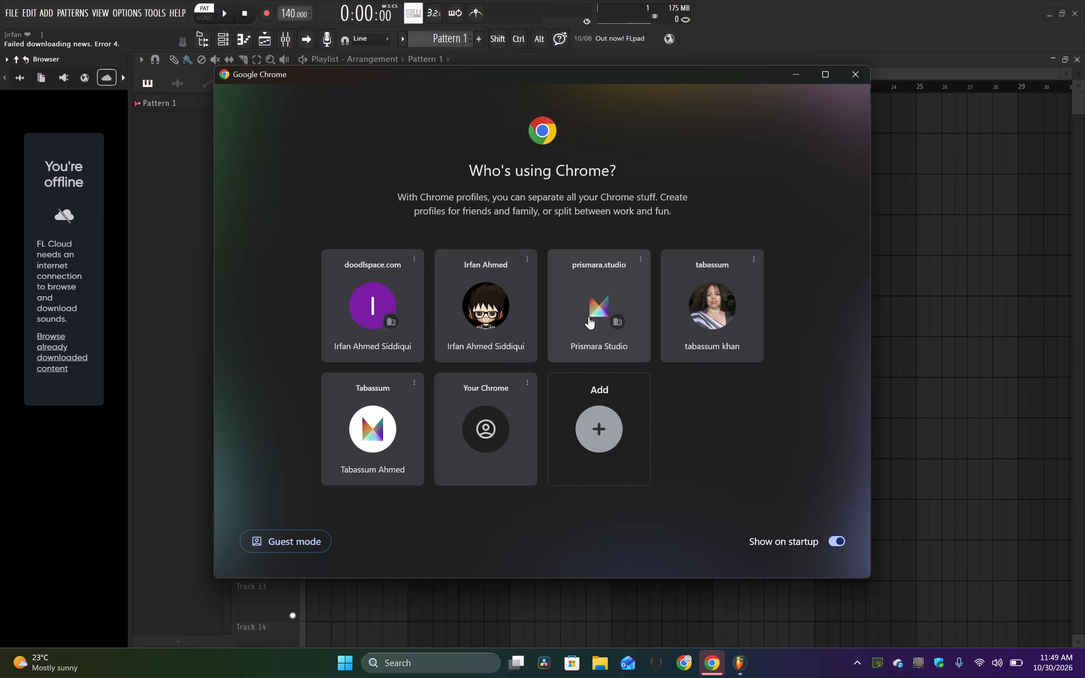
Open Chrome with the Prismara Studio profile.
{"action": "left_click", "coordinate": [589, 317]}
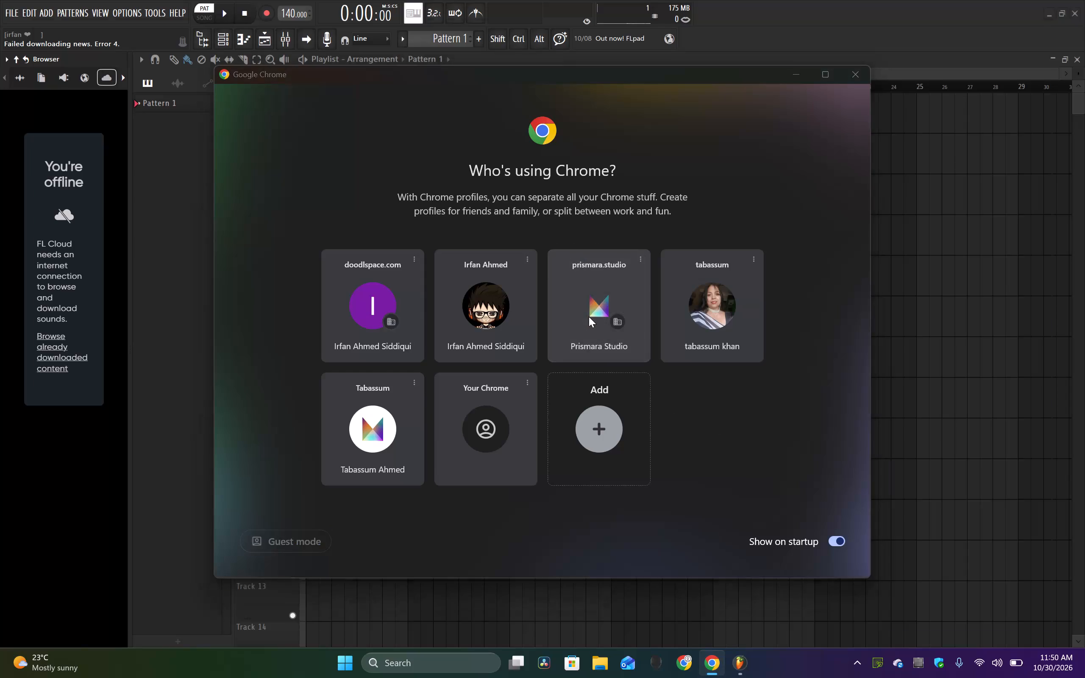
Start entering a web address beginning with "m" in the new tab.
{"action": "type", "text": "m"}
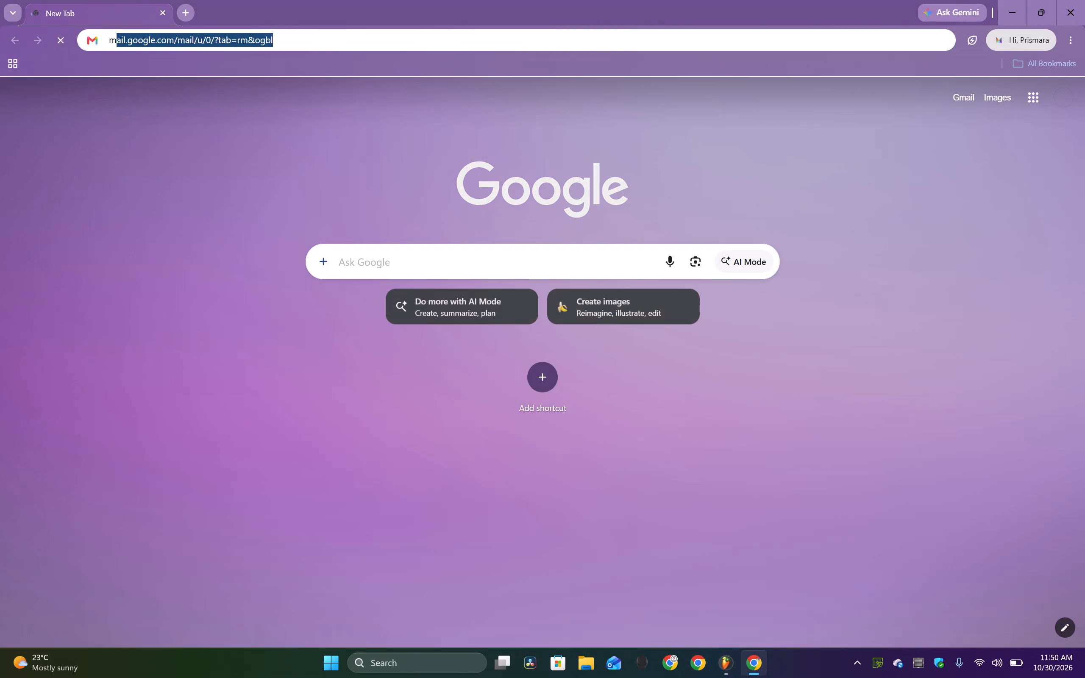
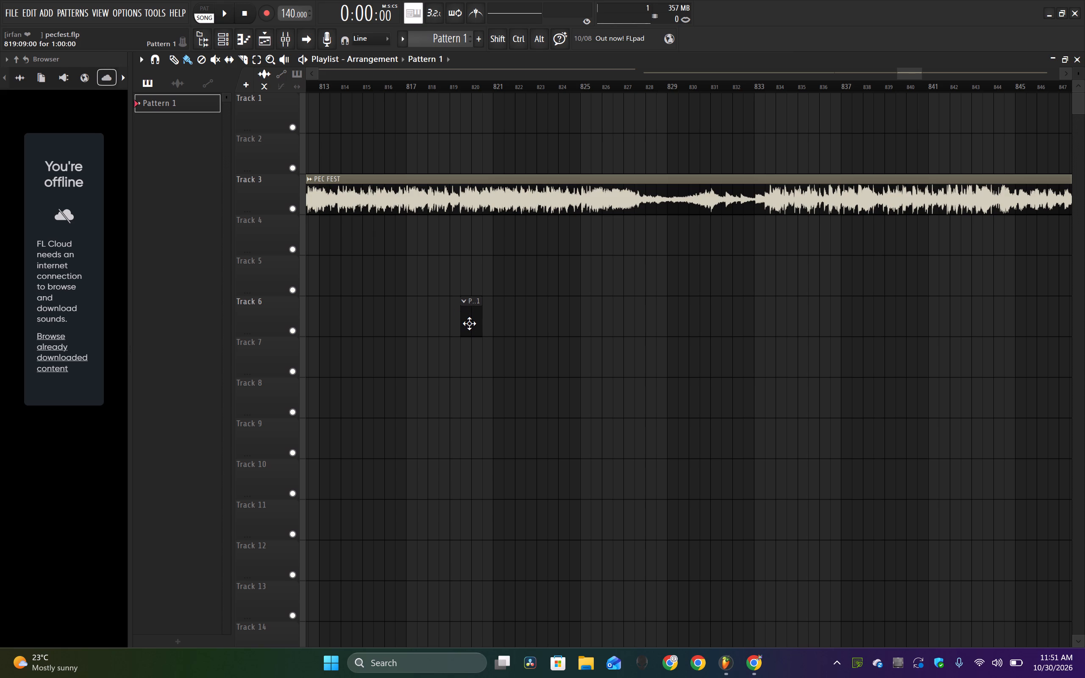
In FL Studio, delete the stray Pattern 1 clip from Track 6 of the playlist.
{"action": "left_click", "coordinate": [469, 319]}
{"action": "right_click", "coordinate": [469, 319]}
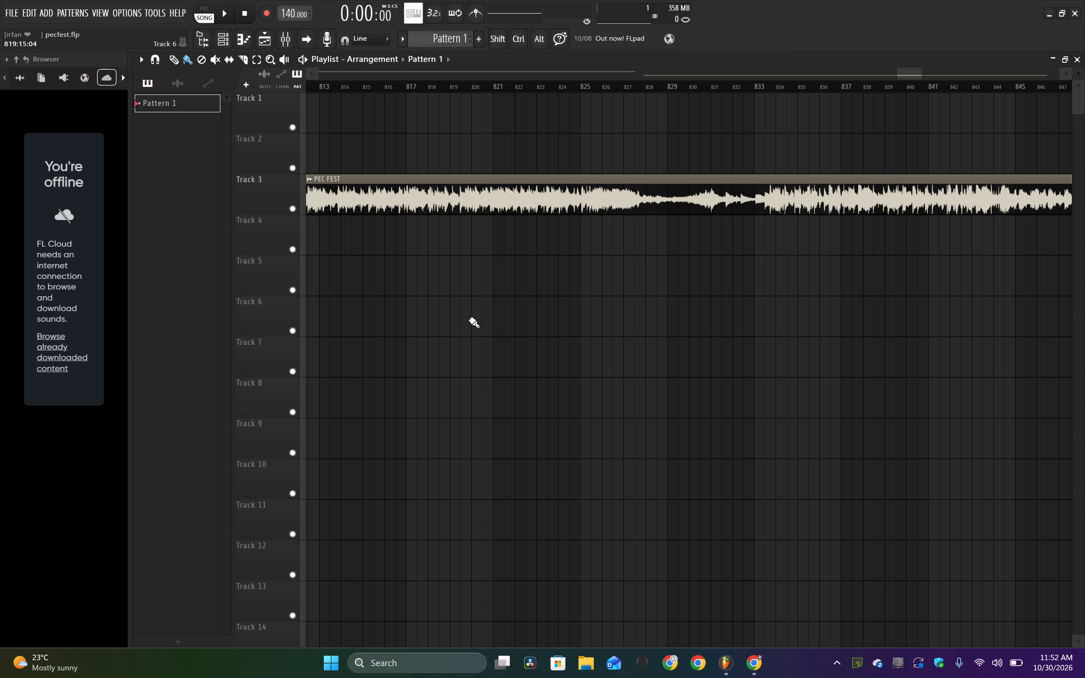
Play the arrangement from about bar 768, within the second PEC FEST clip on Track 3.
{"action": "scroll", "coordinate": [469, 319], "scroll_direction": "down", "scroll_amount": 9, "text": "ctrl"}
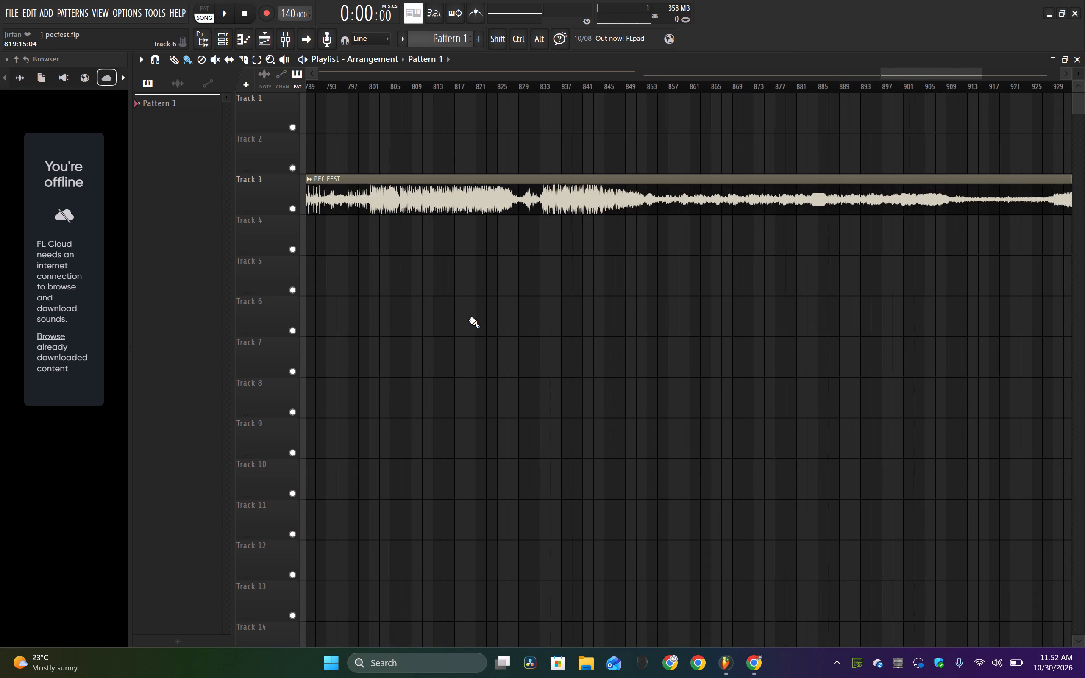
{"action": "scroll", "coordinate": [469, 319], "scroll_direction": "down", "scroll_amount": 7, "text": "ctrl"}
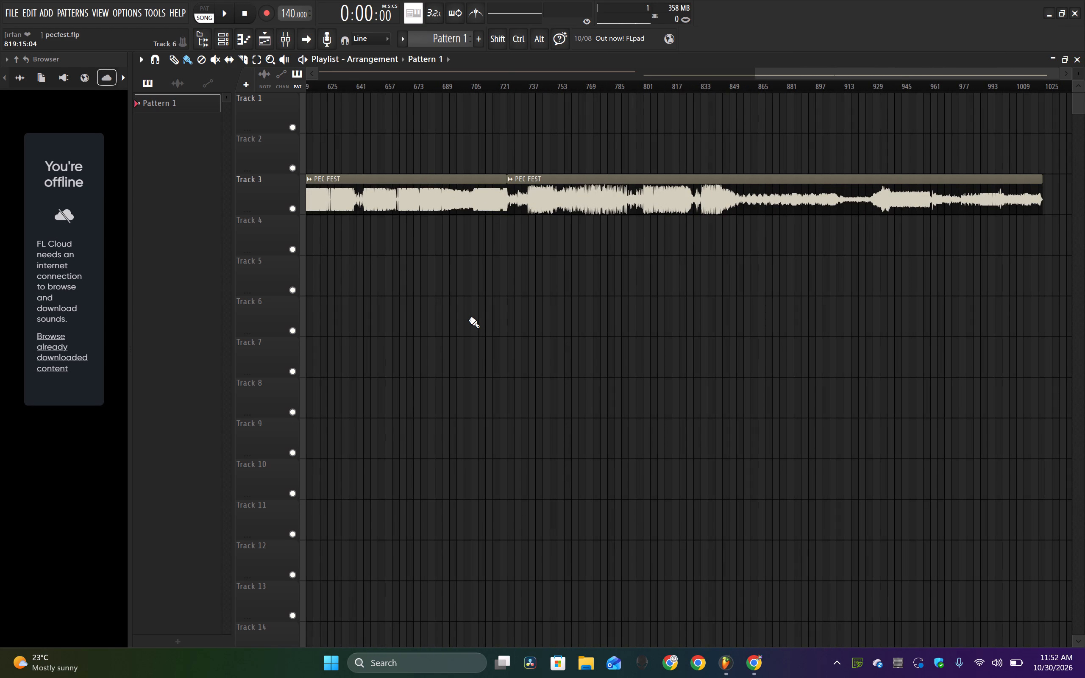
{"action": "scroll", "coordinate": [469, 319], "scroll_direction": "down", "scroll_amount": 5, "text": "ctrl"}
{"action": "scroll", "coordinate": [469, 319], "scroll_direction": "up", "scroll_amount": 1, "text": "ctrl"}
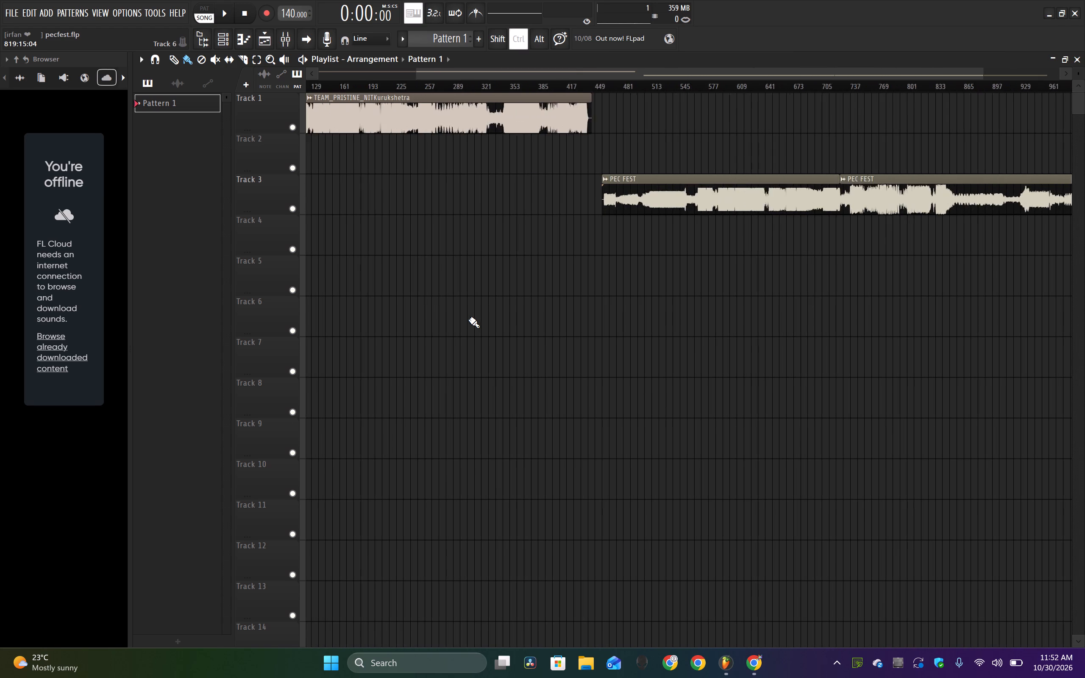
{"action": "scroll", "coordinate": [469, 319], "scroll_direction": "up", "scroll_amount": 5, "text": "ctrl"}
{"action": "scroll", "coordinate": [469, 319], "scroll_direction": "left", "scroll_amount": 4}
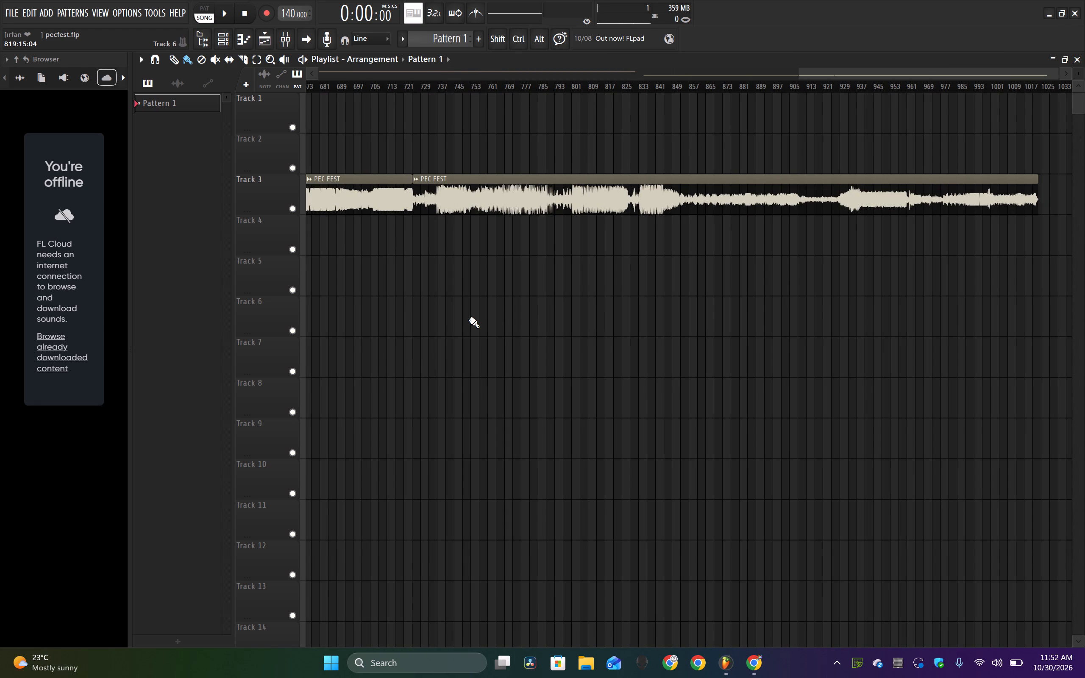
{"action": "left_click", "coordinate": [504, 82]}
{"action": "key", "text": "space"}
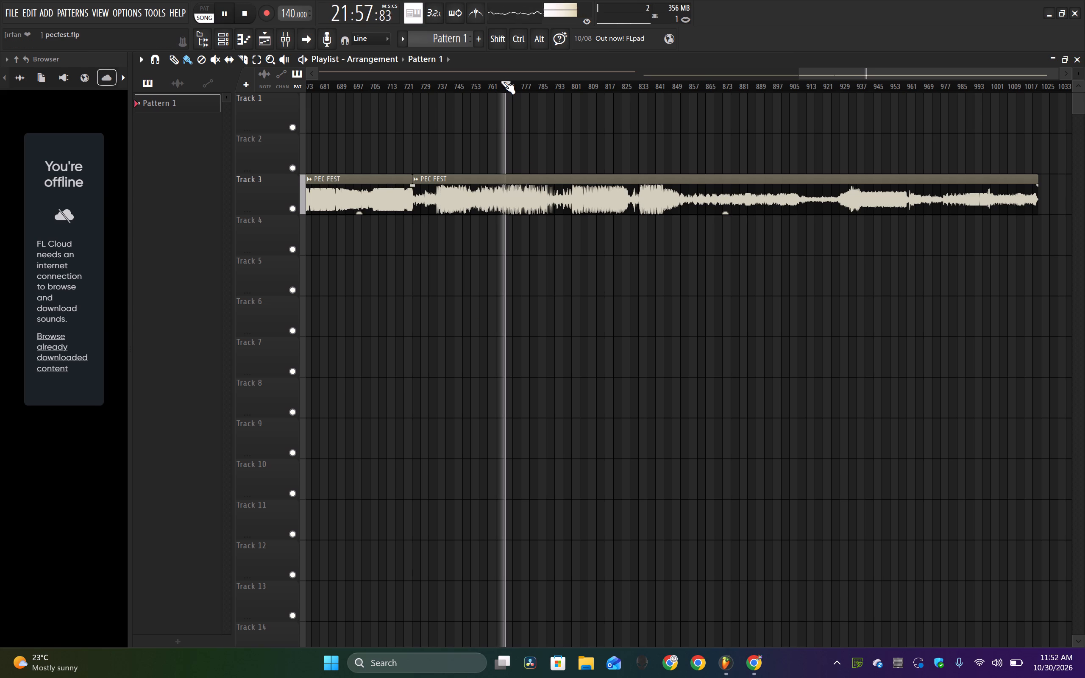
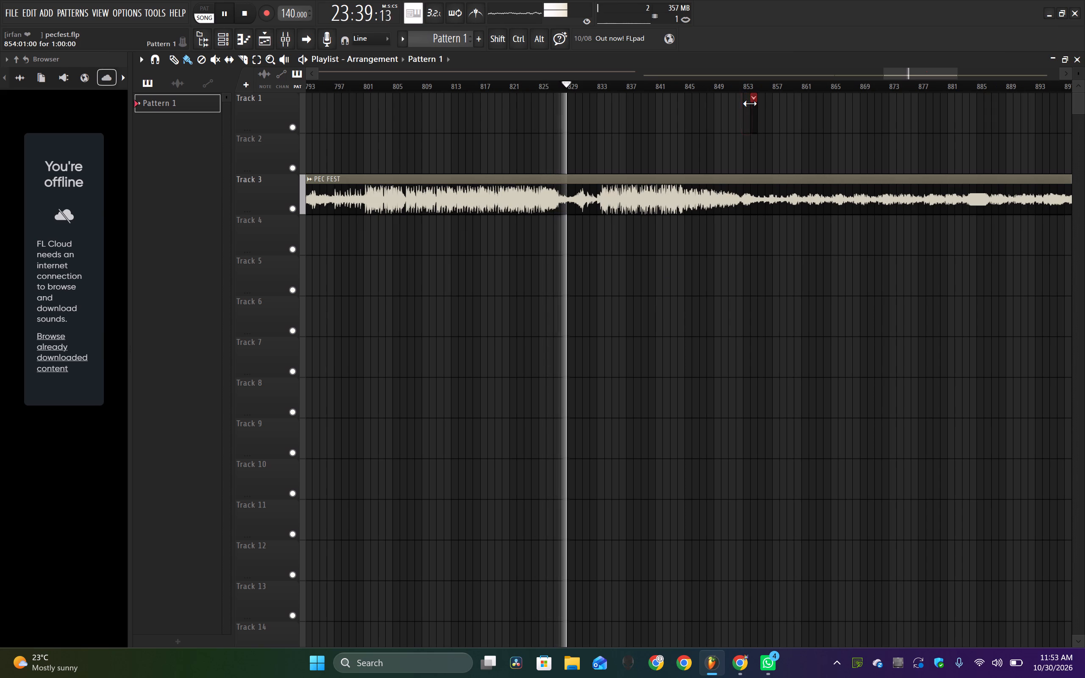
Delete the stray Pattern 1 clip on Track 1 near bar 854.
{"action": "left_click_drag", "start_coordinate": [761, 125], "coordinate": [751, 122]}
{"action": "right_click_drag", "start_coordinate": [751, 122], "coordinate": [793, 106]}
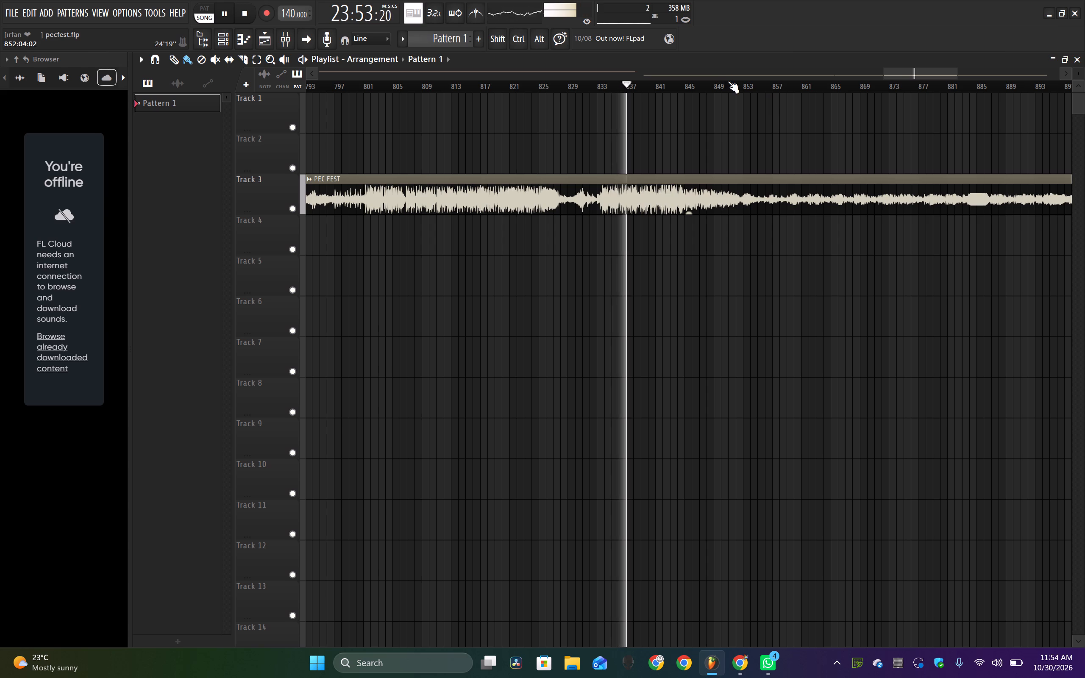
Audition the audio from bar 852 and slice the PEC FEST clip on Track 3 at about 852:12.
{"action": "left_click", "coordinate": [736, 91]}
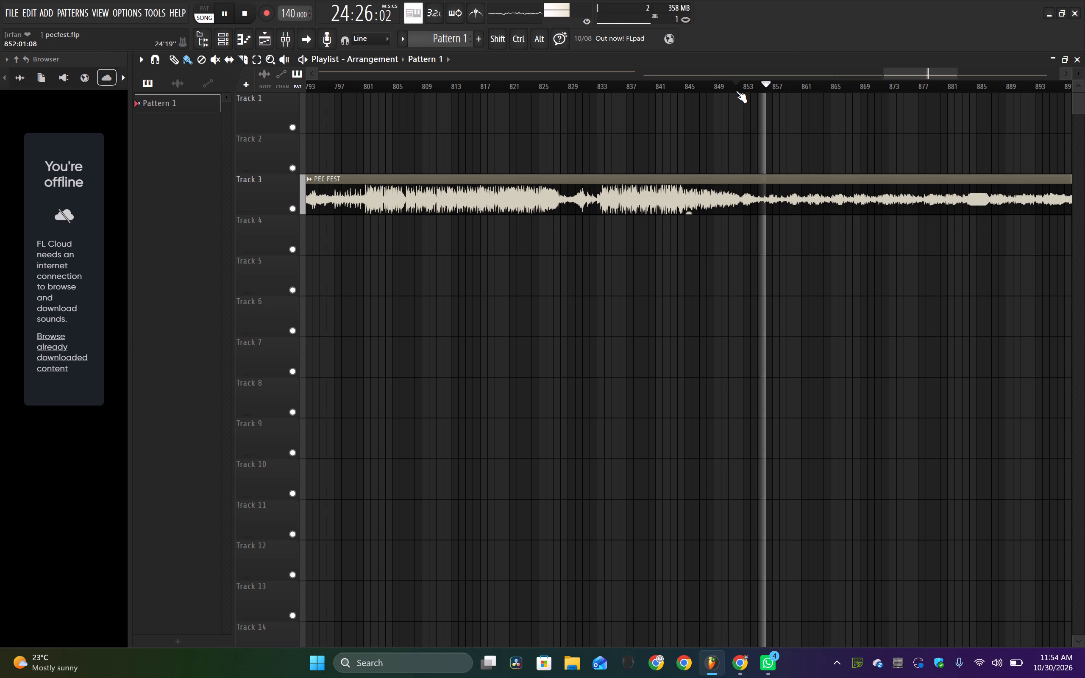
{"action": "left_click", "coordinate": [736, 91]}
{"action": "key", "text": "space"}
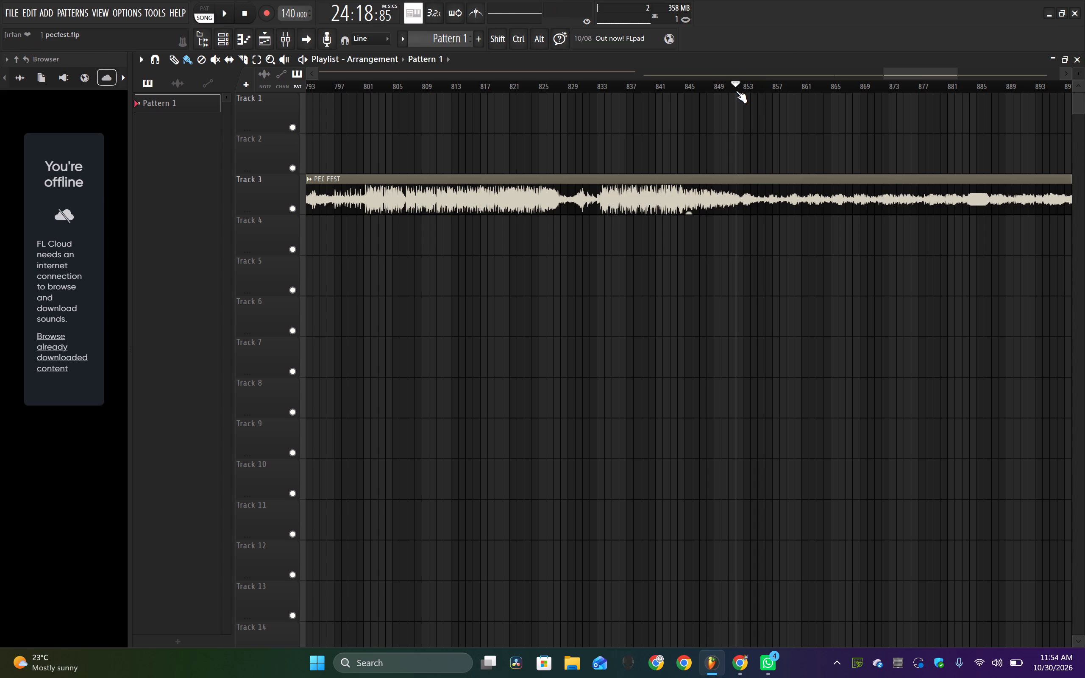
{"action": "key", "text": "space"}
{"action": "scroll", "coordinate": [757, 147], "scroll_direction": "up", "scroll_amount": 3, "text": "ctrl"}
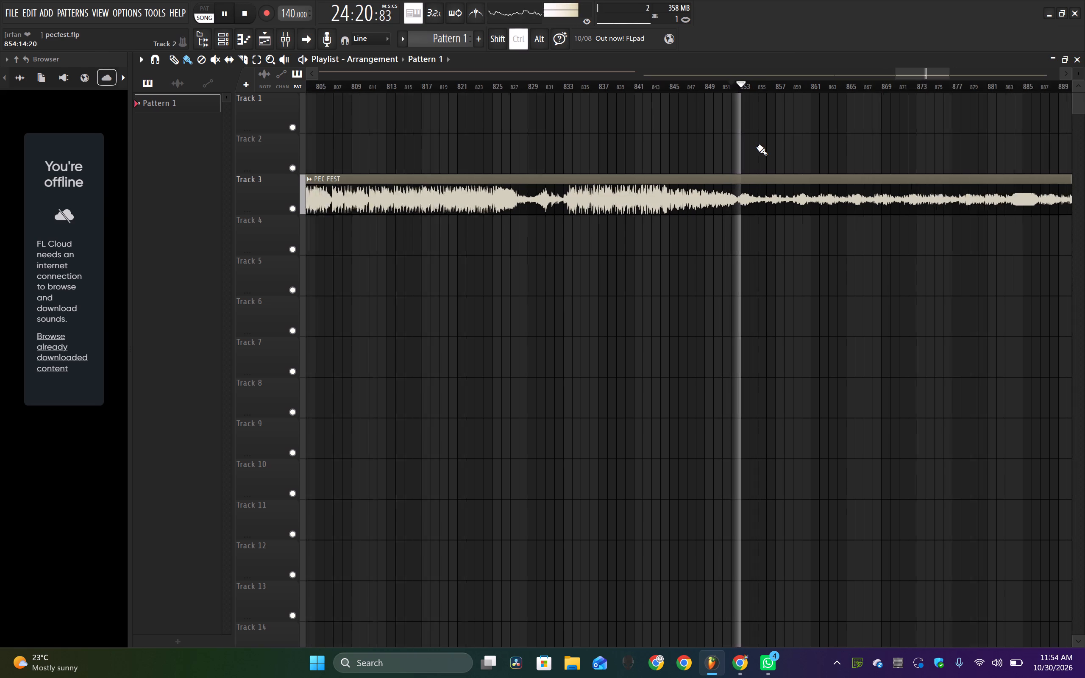
{"action": "scroll", "coordinate": [757, 147], "scroll_direction": "up", "scroll_amount": 11, "text": "ctrl"}
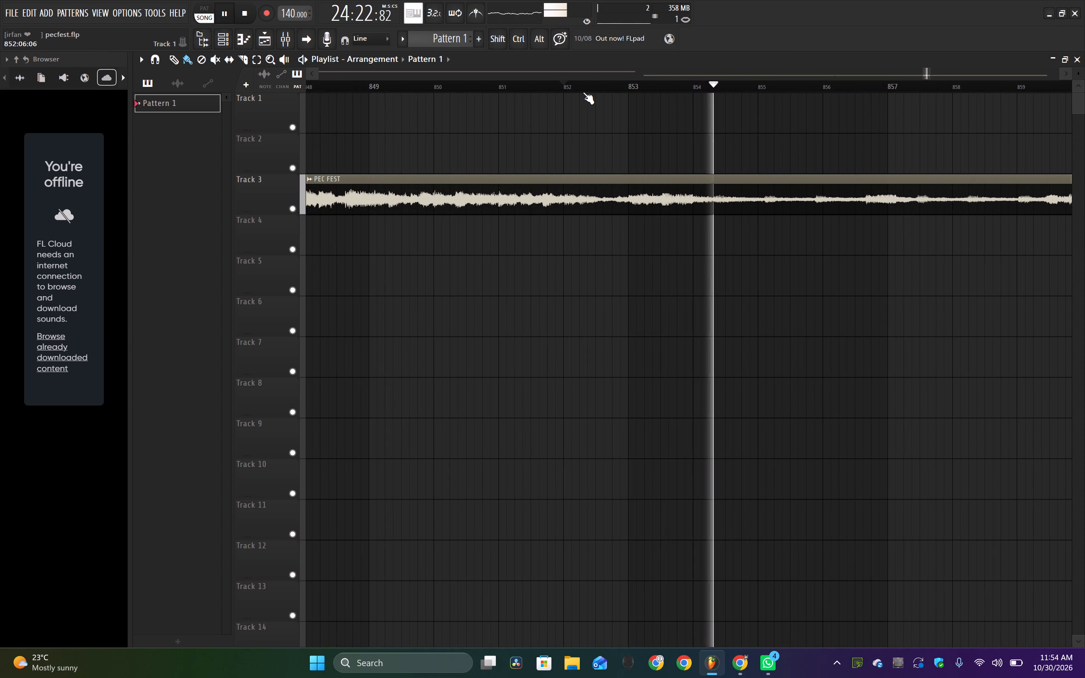
{"action": "left_click", "coordinate": [583, 92]}
{"action": "key", "text": "space"}
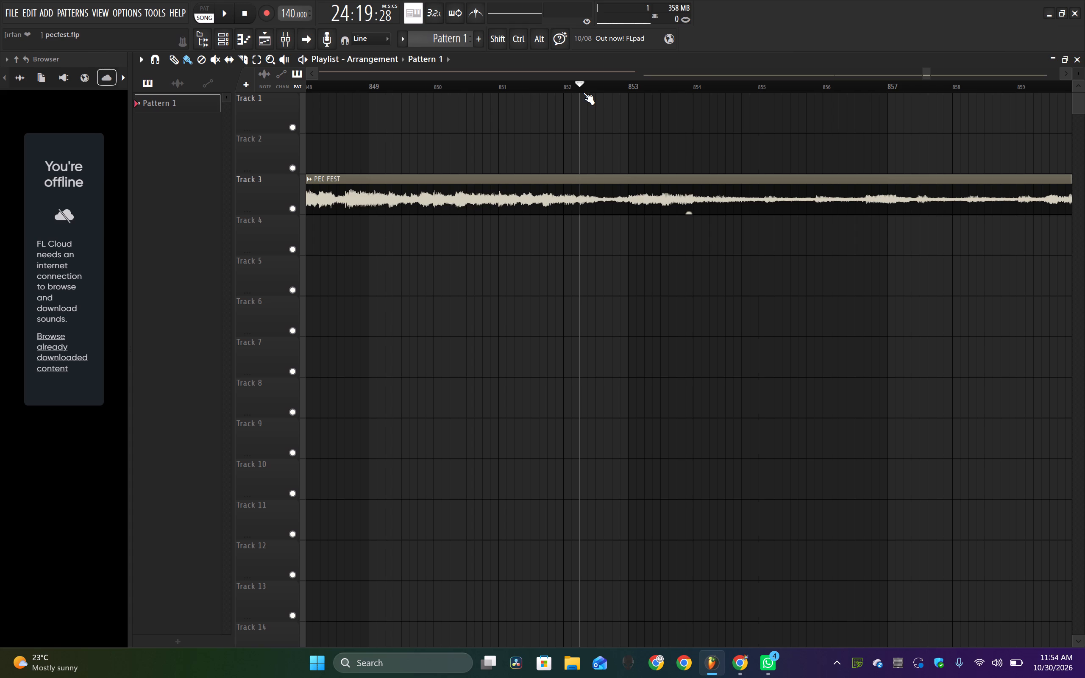
{"action": "left_click", "coordinate": [602, 88]}
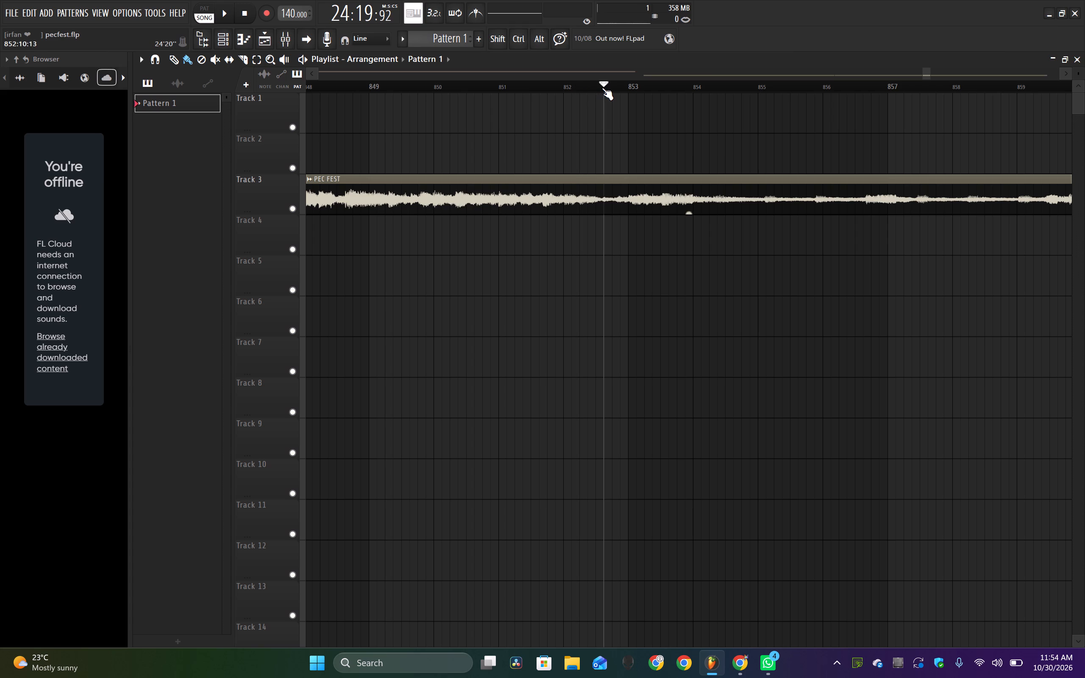
{"action": "left_click_drag", "start_coordinate": [602, 88], "coordinate": [609, 86]}
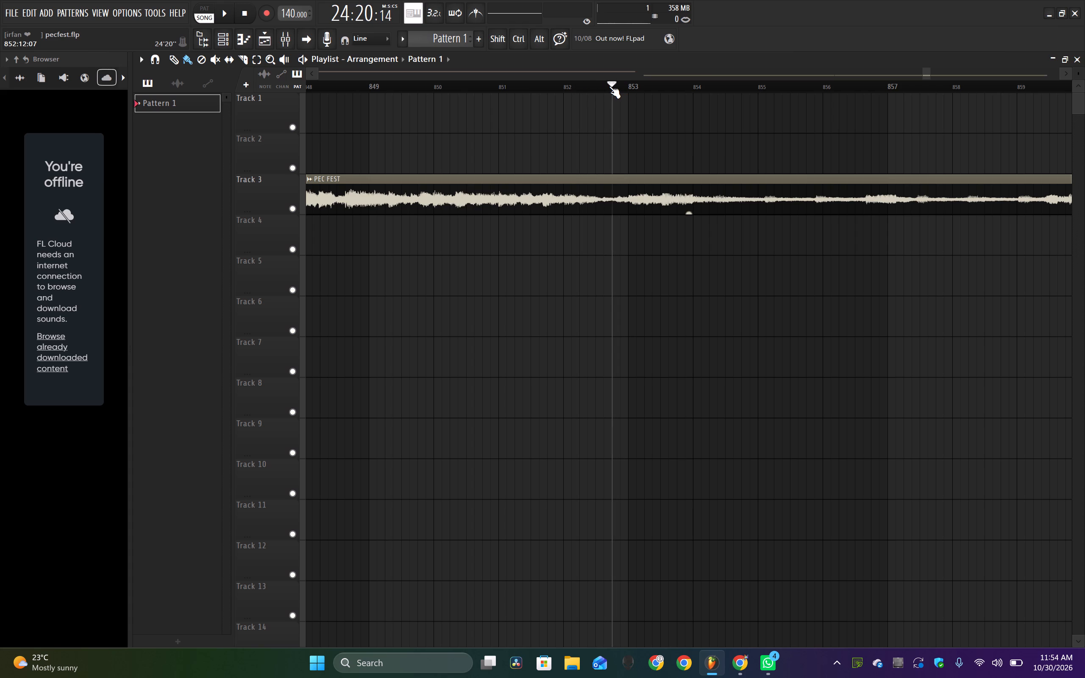
{"action": "left_click_drag", "start_coordinate": [241, 65], "coordinate": [567, 121]}
{"action": "left_click", "coordinate": [613, 197]}
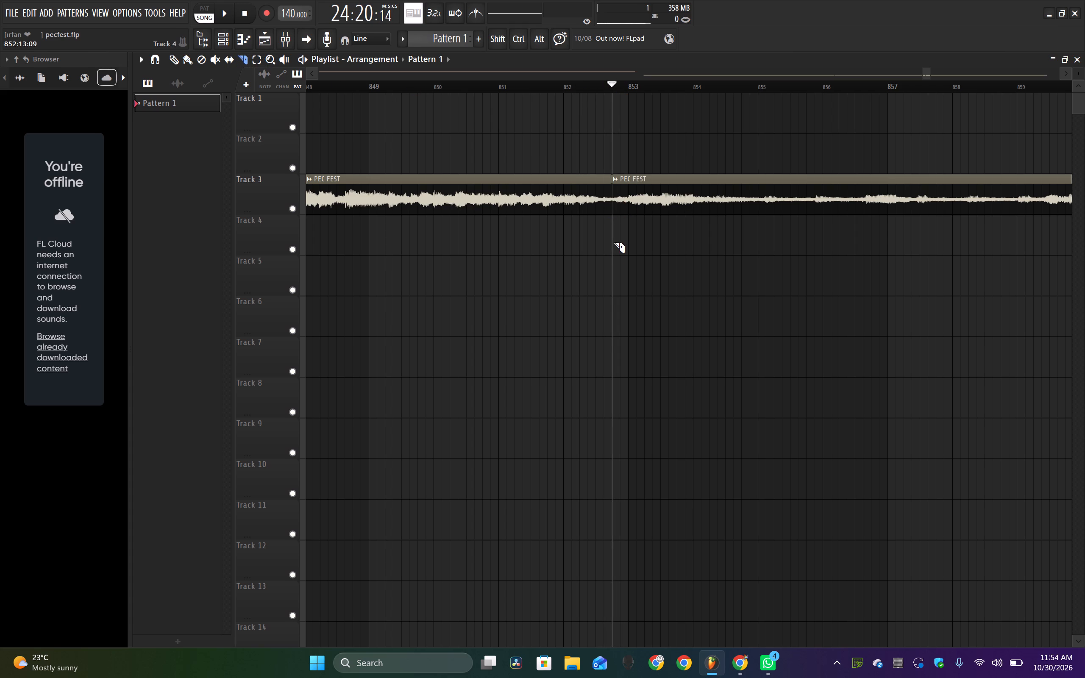
Place a copy of the middle PEC FEST segment on Track 2, above the first PEC FEST clip.
{"action": "left_click_drag", "start_coordinate": [175, 57], "coordinate": [439, 163]}
{"action": "scroll", "coordinate": [439, 163], "scroll_direction": "down", "scroll_amount": 17, "text": "ctrl"}
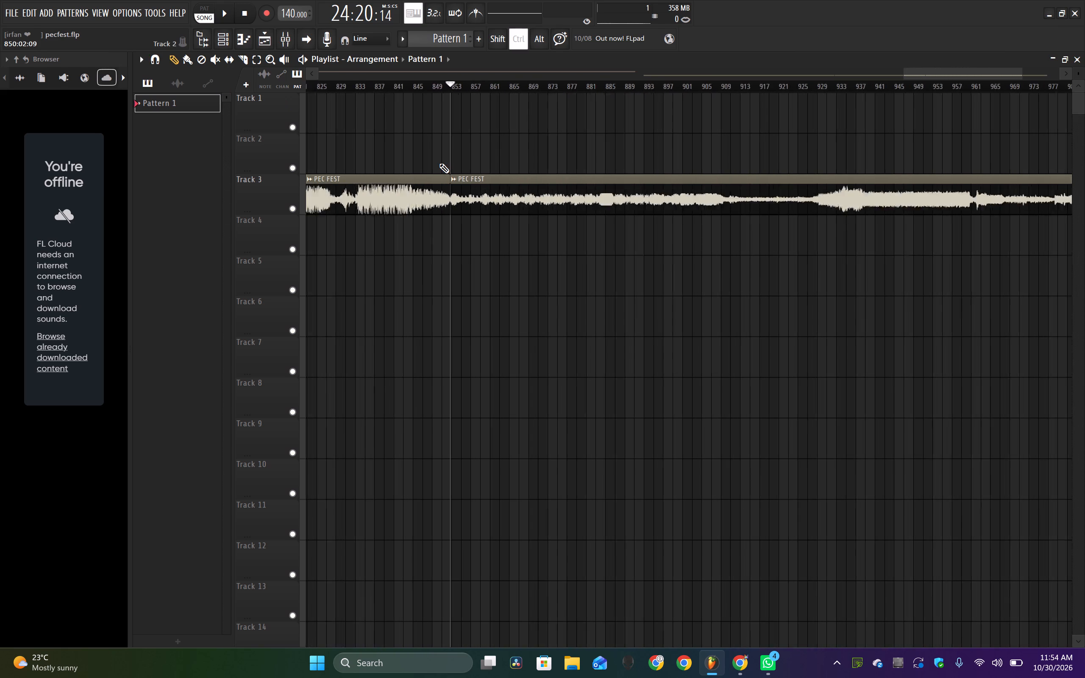
{"action": "scroll", "coordinate": [439, 163], "scroll_direction": "down", "scroll_amount": 13, "text": "ctrl"}
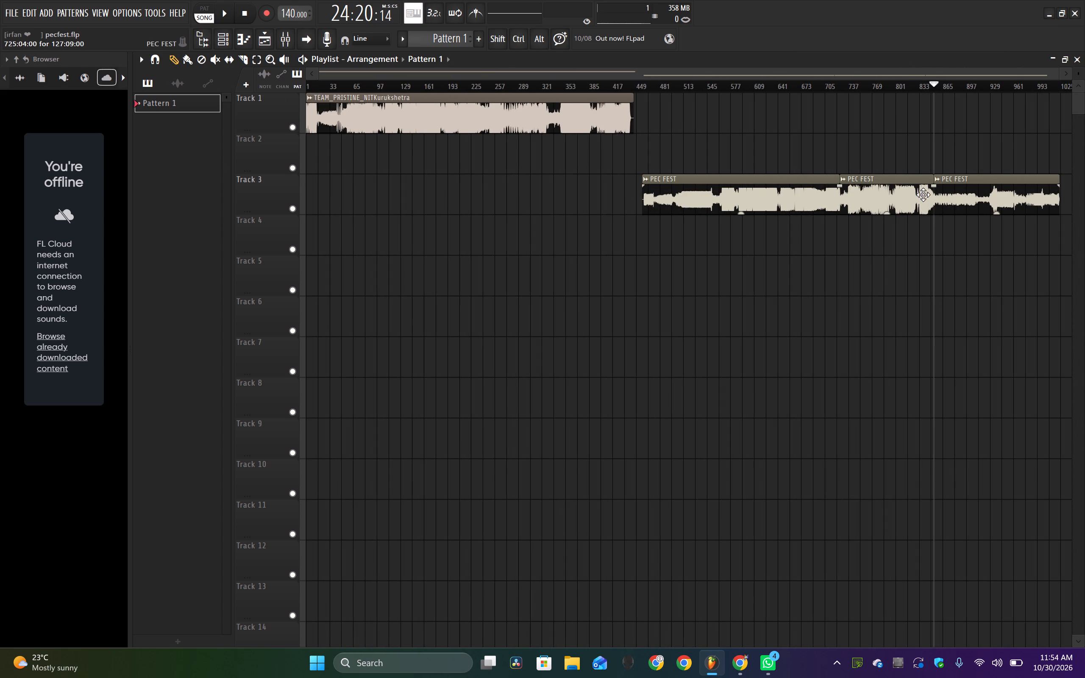
{"action": "left_click", "coordinate": [893, 193]}
{"action": "left_click_drag", "start_coordinate": [766, 161], "coordinate": [758, 156]}
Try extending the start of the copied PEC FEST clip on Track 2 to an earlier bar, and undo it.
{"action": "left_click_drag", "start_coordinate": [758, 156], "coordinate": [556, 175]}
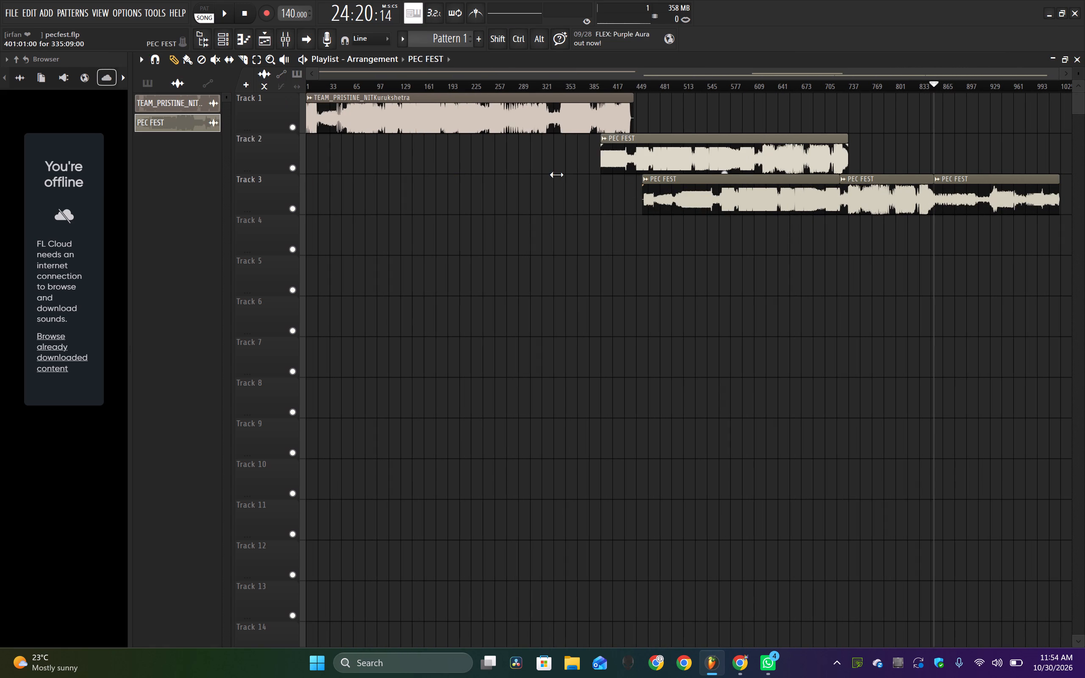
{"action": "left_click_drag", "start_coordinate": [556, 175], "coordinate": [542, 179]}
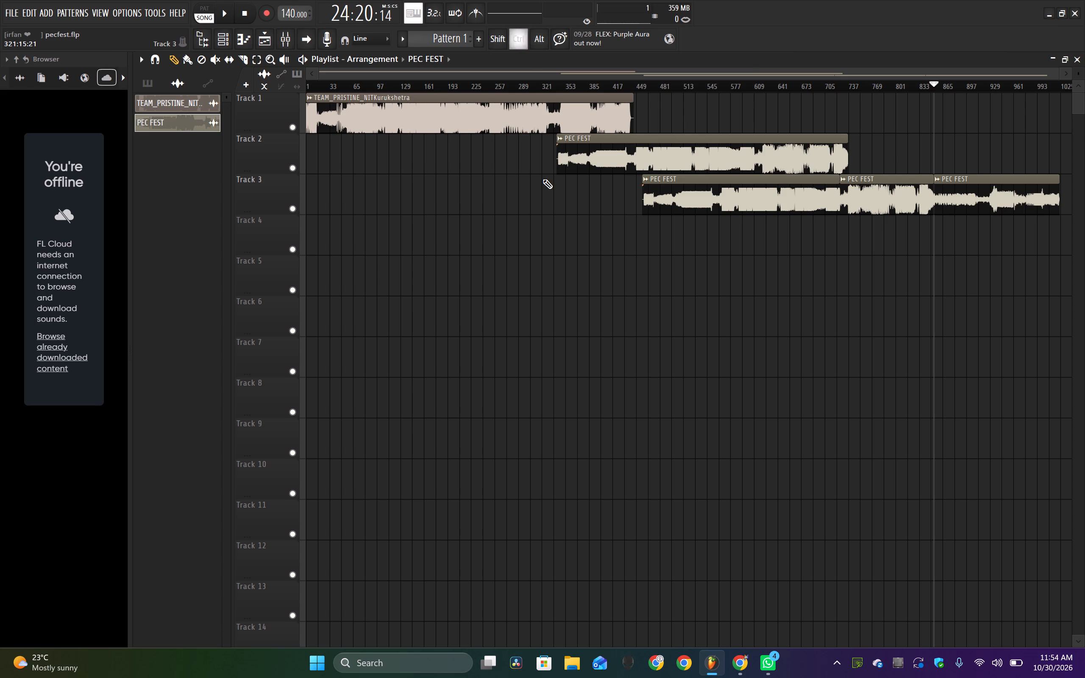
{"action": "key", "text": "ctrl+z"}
Move the copied PEC FEST clip from Track 2 to Track 3, starting at about bar 257.
{"action": "left_click_drag", "start_coordinate": [798, 156], "coordinate": [663, 176]}
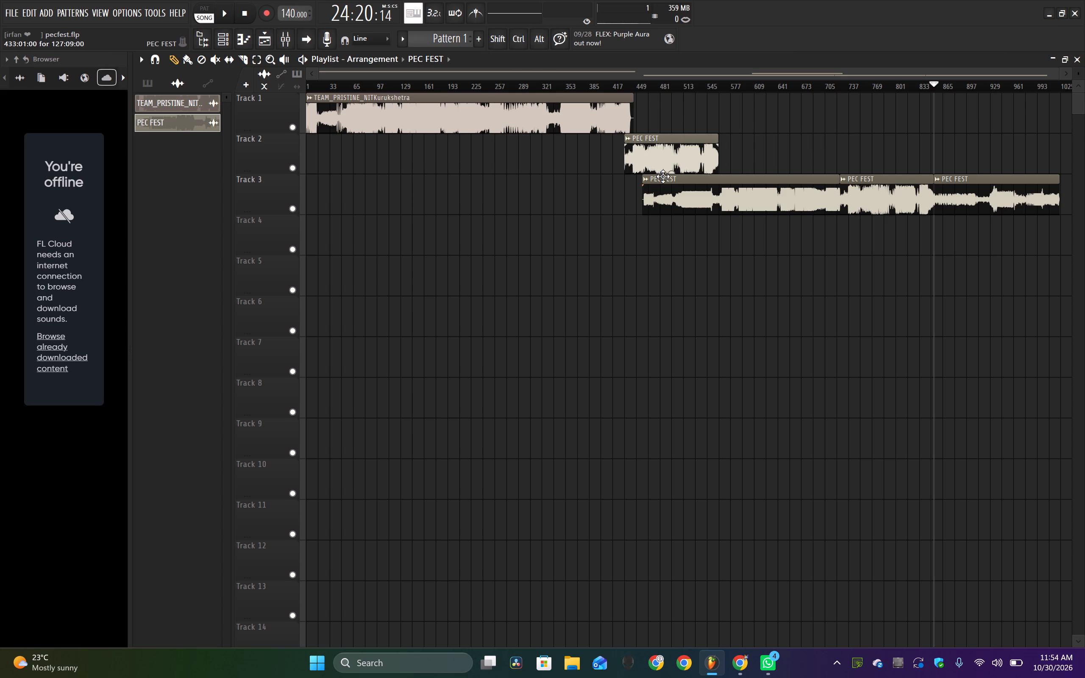
{"action": "left_click_drag", "start_coordinate": [663, 176], "coordinate": [482, 159]}
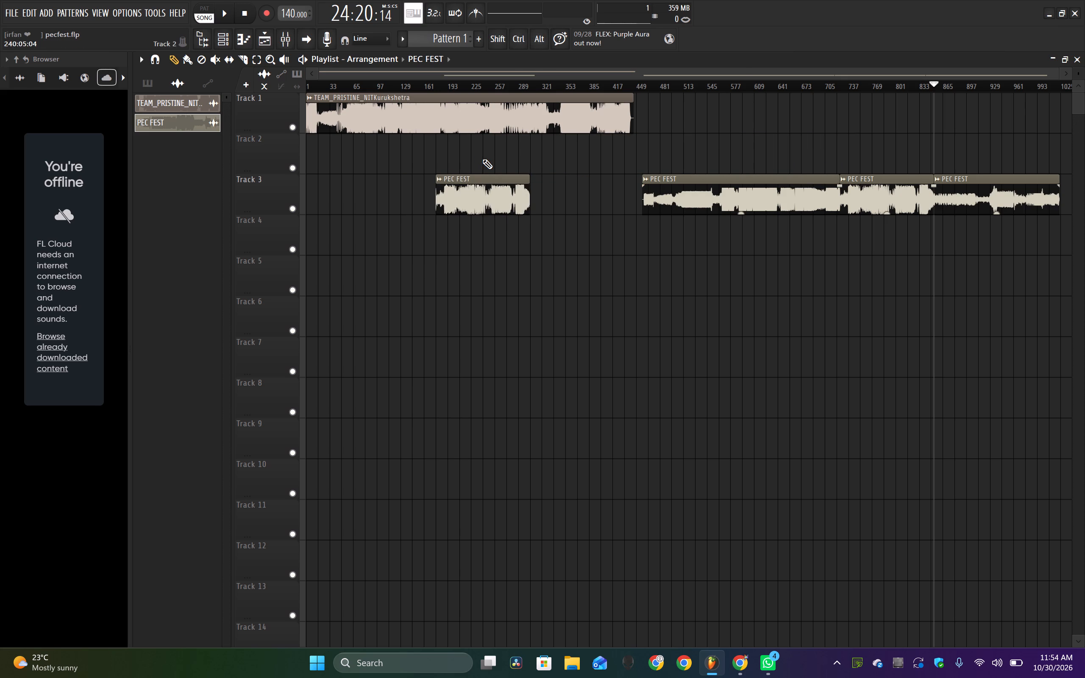
{"action": "left_click_drag", "start_coordinate": [462, 191], "coordinate": [464, 192]}
{"action": "left_click_drag", "start_coordinate": [464, 192], "coordinate": [518, 214]}
Play the arrangement from about bar 175 and the transition between the original first and second PEC FEST segments from about bar 716.
{"action": "left_click", "coordinate": [435, 86]}
{"action": "key", "text": "space"}
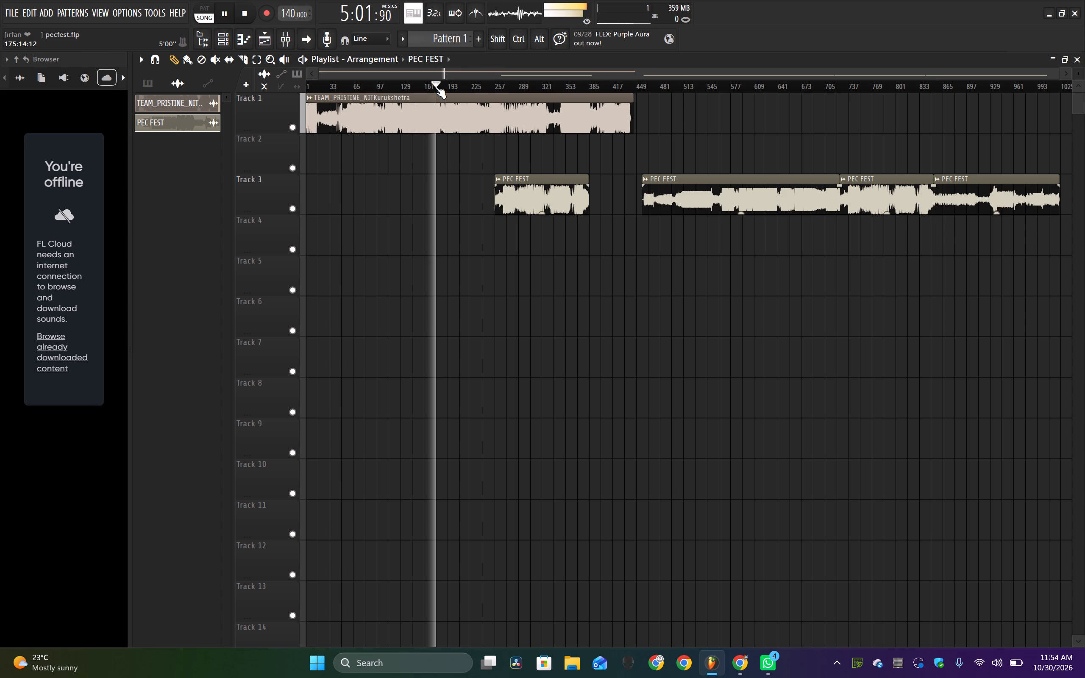
{"action": "left_click", "coordinate": [843, 83]}
{"action": "left_click", "coordinate": [830, 80]}
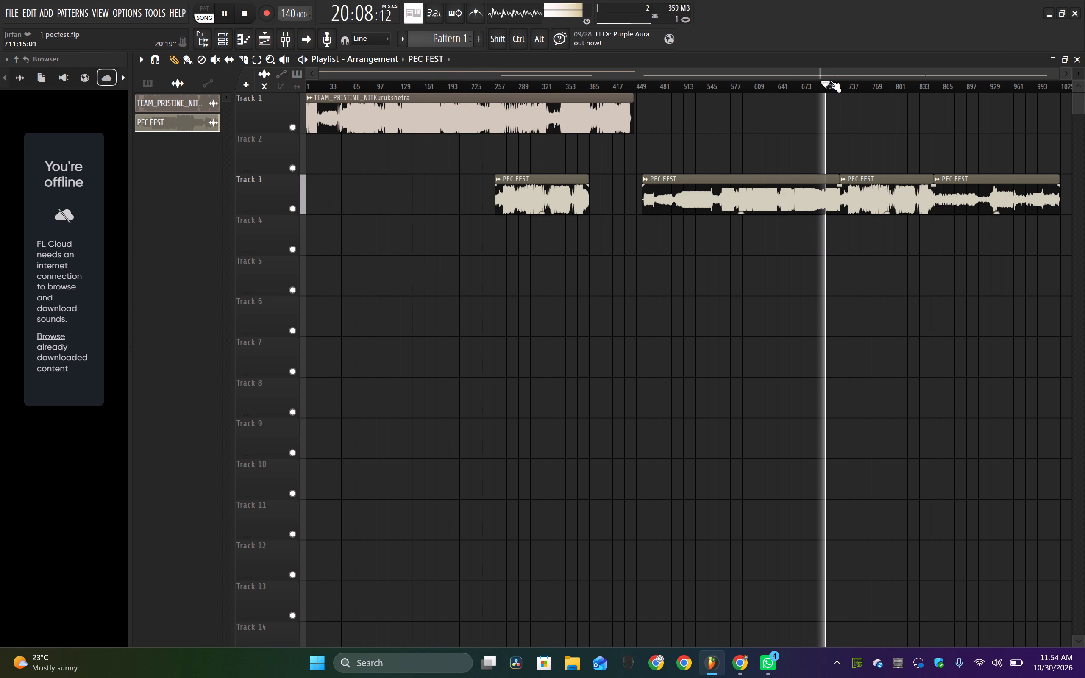
{"action": "left_click", "coordinate": [833, 81]}
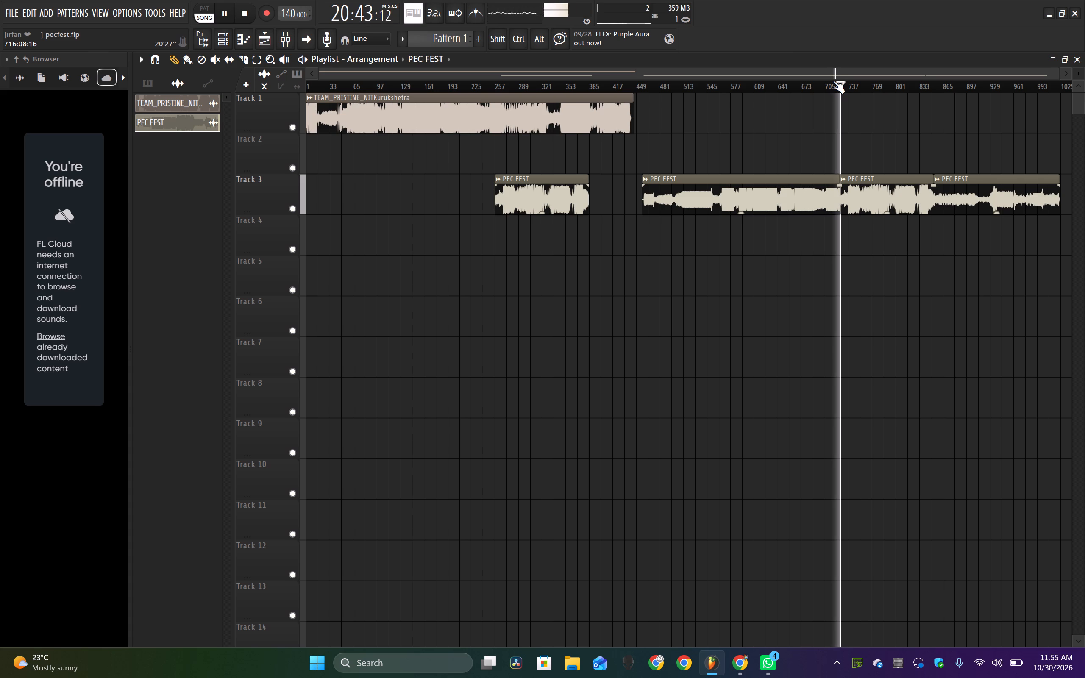
{"action": "key", "text": "space"}
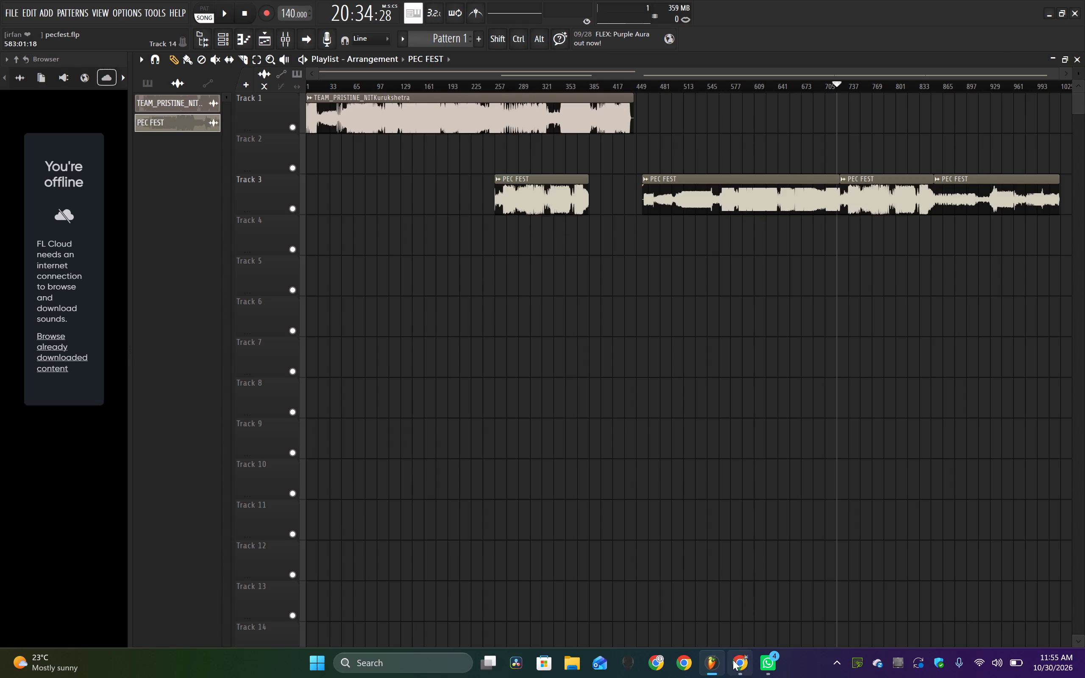
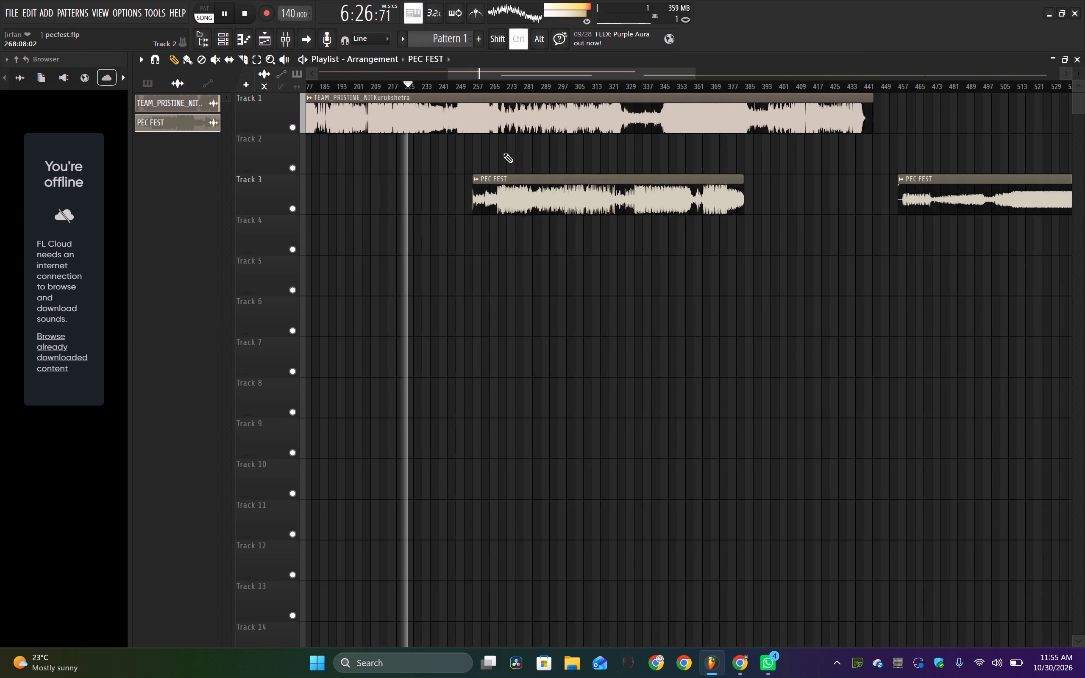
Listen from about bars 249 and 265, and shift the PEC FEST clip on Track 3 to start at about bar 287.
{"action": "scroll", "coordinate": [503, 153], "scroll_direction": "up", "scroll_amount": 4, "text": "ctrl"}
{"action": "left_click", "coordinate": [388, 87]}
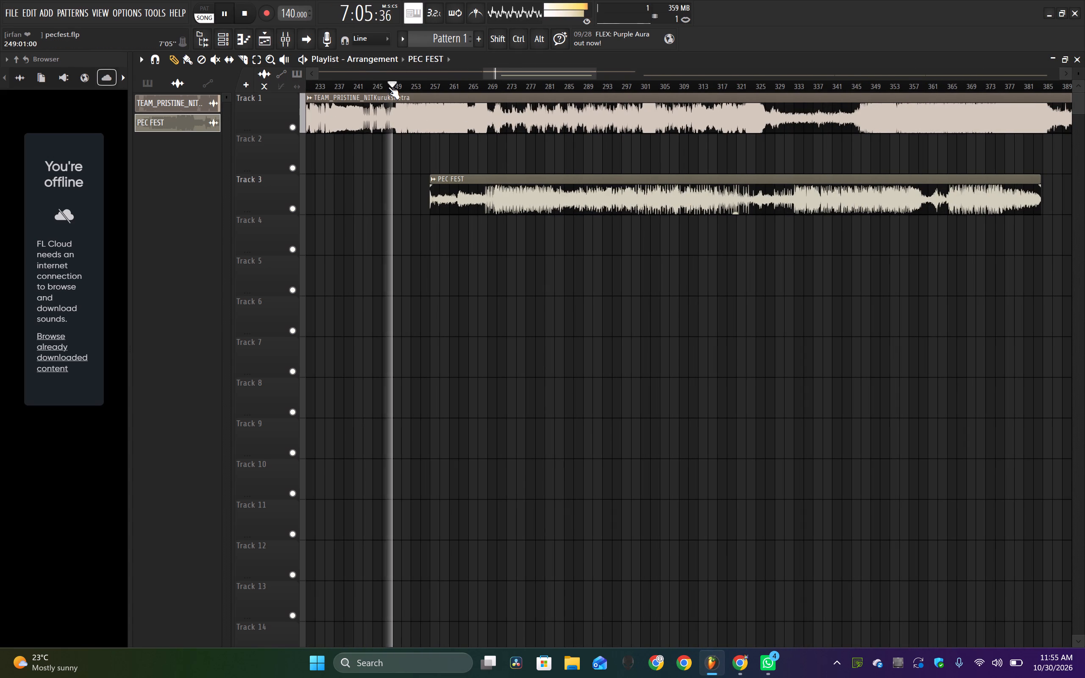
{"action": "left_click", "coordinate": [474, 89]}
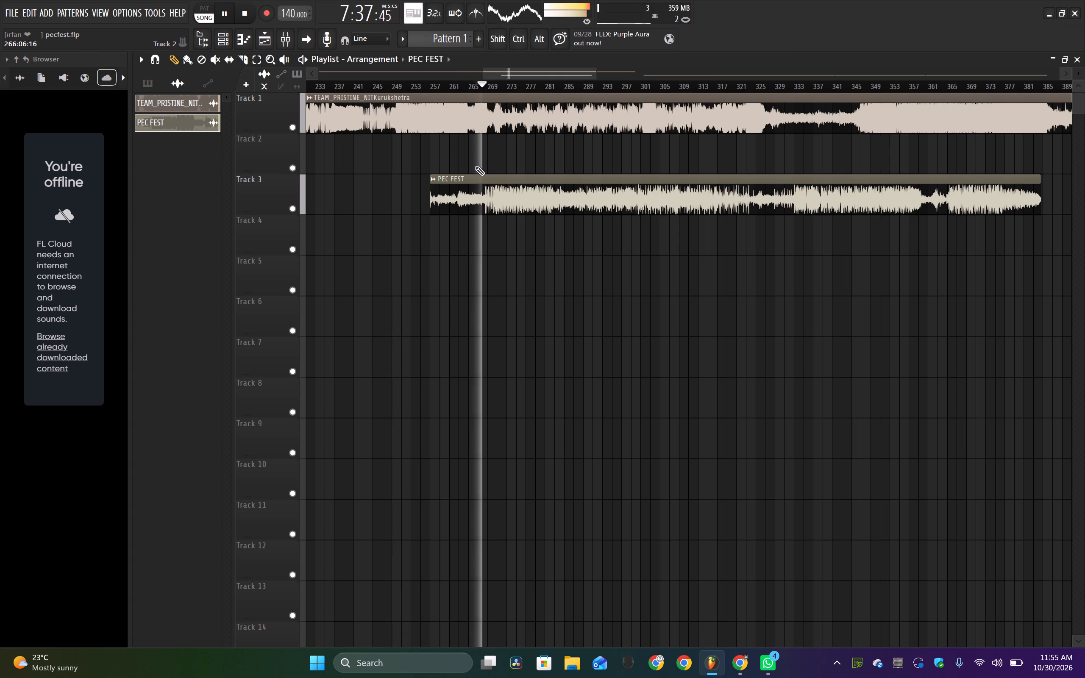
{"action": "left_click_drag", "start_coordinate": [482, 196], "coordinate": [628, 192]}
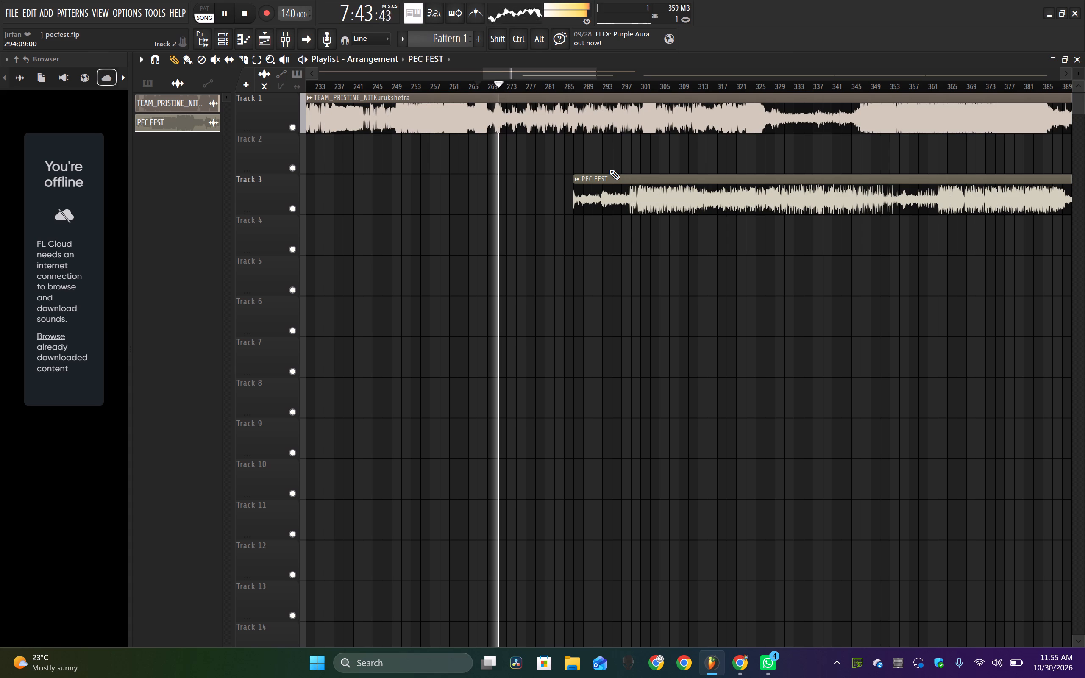
Play the TEAM_PRISTINE_NITKurukshetra clip repeatedly around bars 267 to 269 to find the point where the loud section ends.
{"action": "scroll", "coordinate": [527, 136], "scroll_direction": "up", "scroll_amount": 3, "text": "ctrl"}
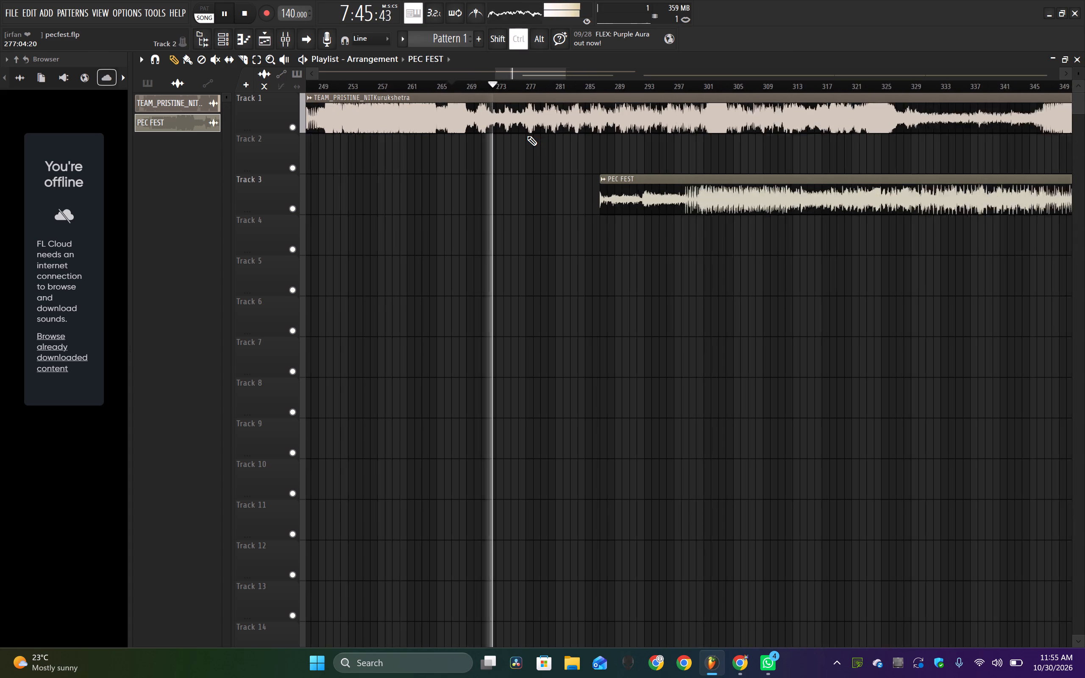
{"action": "scroll", "coordinate": [527, 136], "scroll_direction": "up", "scroll_amount": 6, "text": "ctrl"}
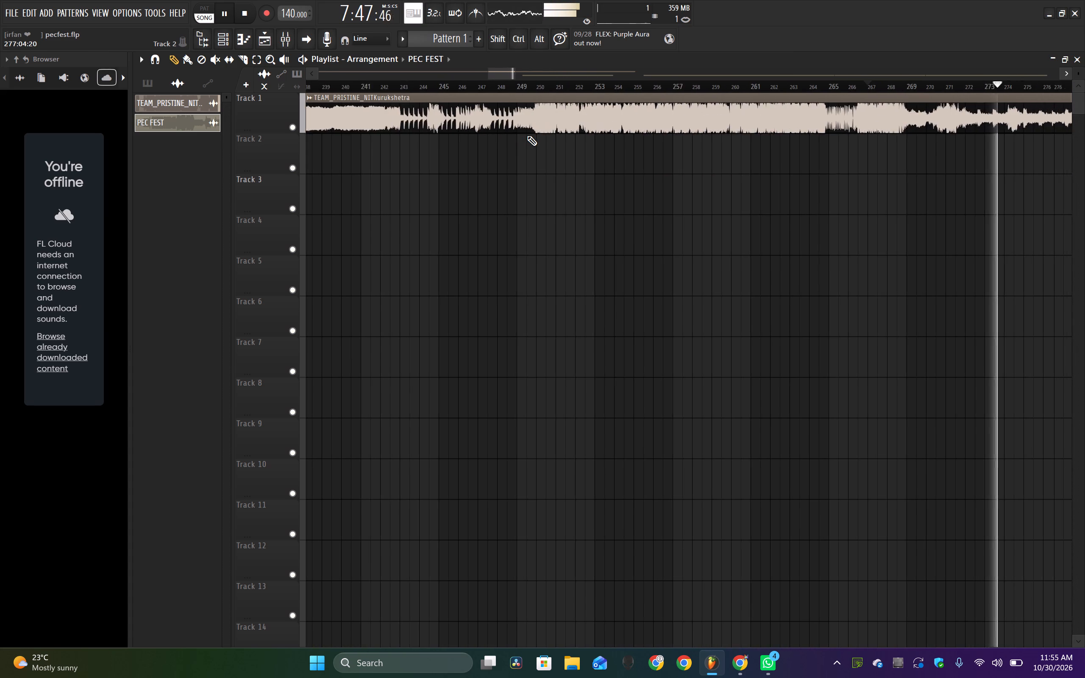
{"action": "key", "text": "space"}
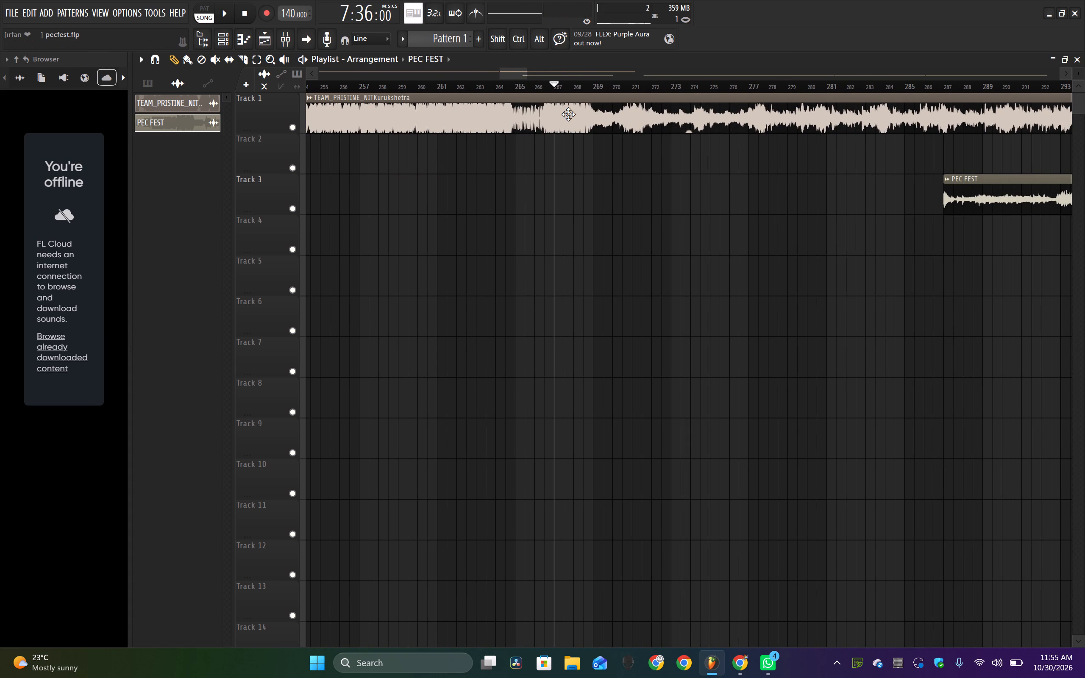
{"action": "left_click", "coordinate": [578, 90]}
{"action": "key", "text": "space"}
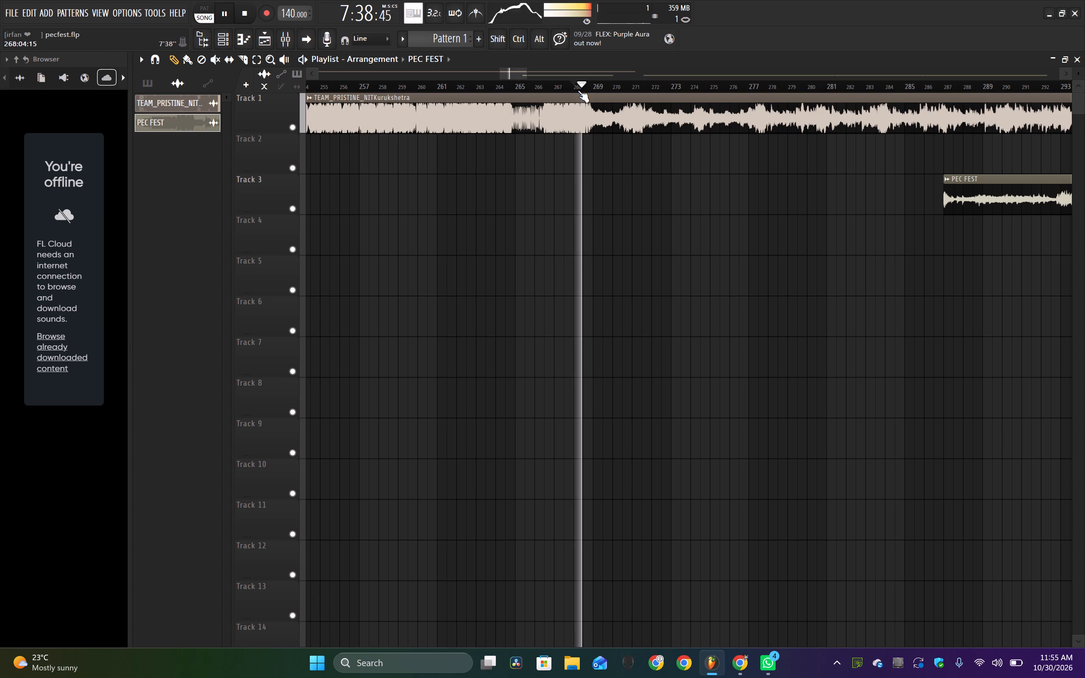
{"action": "scroll", "coordinate": [591, 144], "scroll_direction": "up", "scroll_amount": 7, "text": "ctrl"}
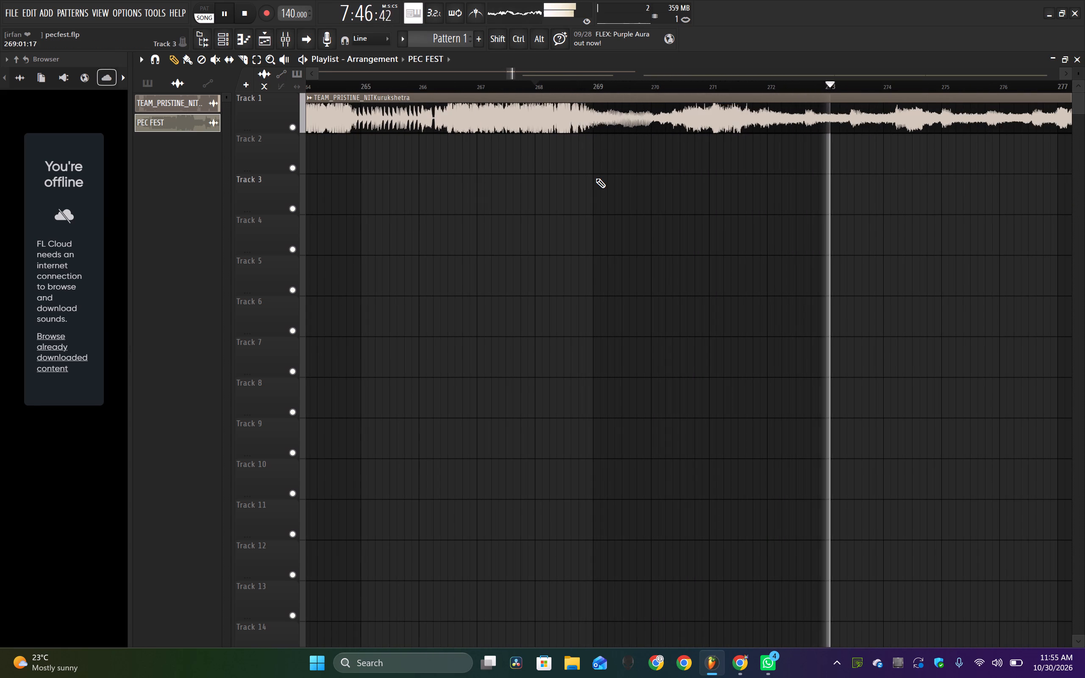
{"action": "key", "text": "space"}
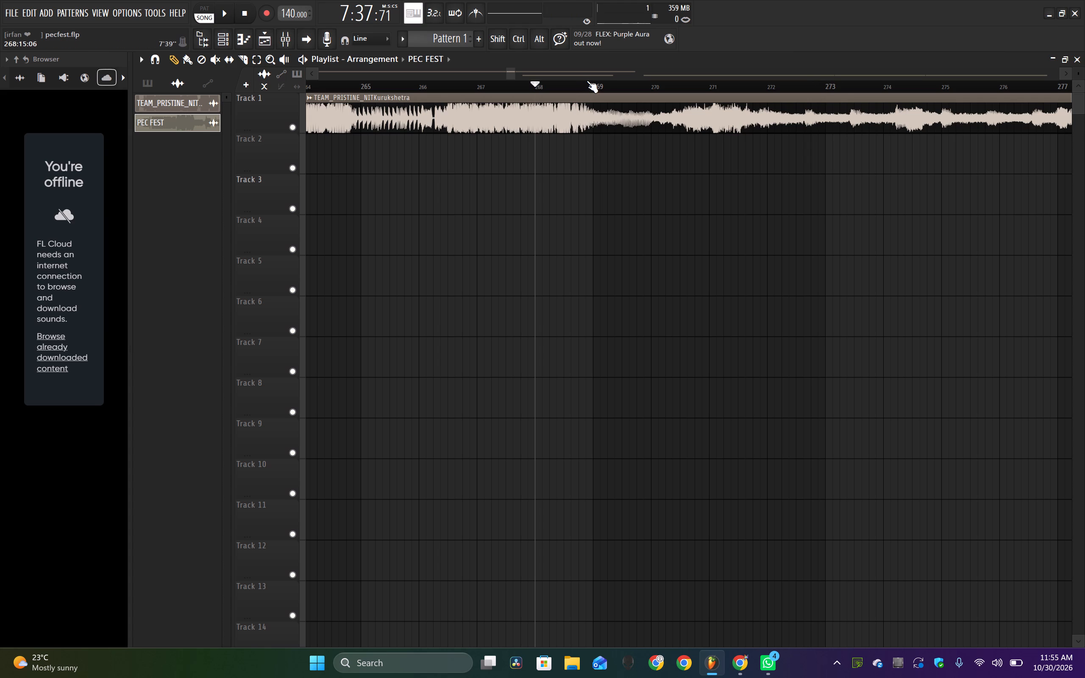
{"action": "left_click", "coordinate": [590, 81]}
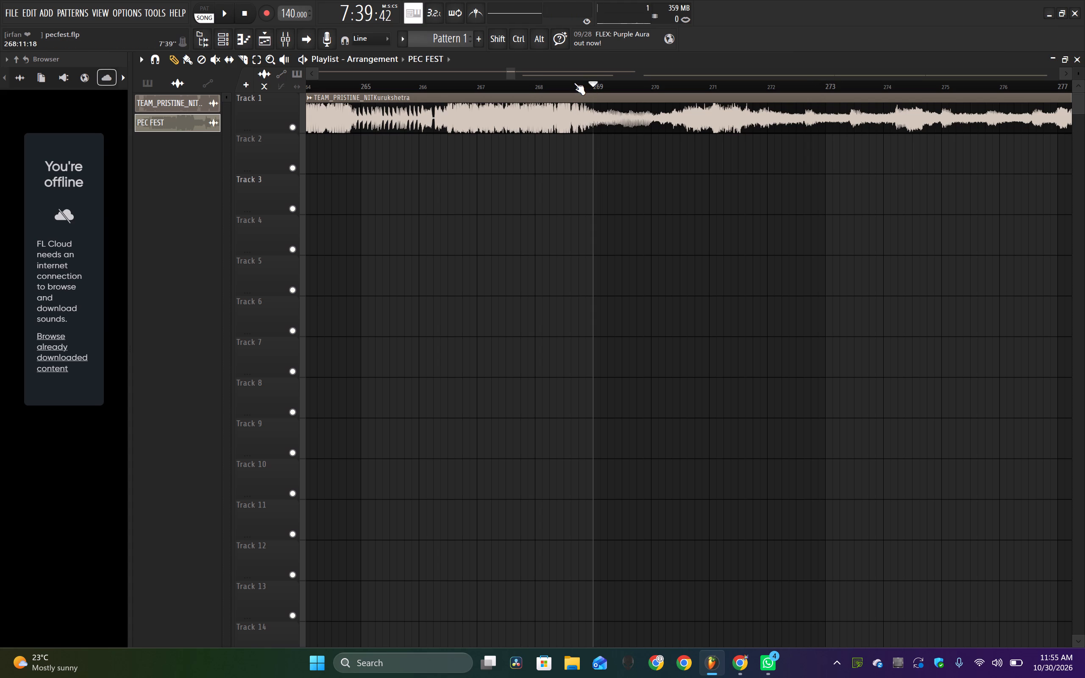
{"action": "left_click", "coordinate": [574, 83]}
{"action": "key", "text": "space"}
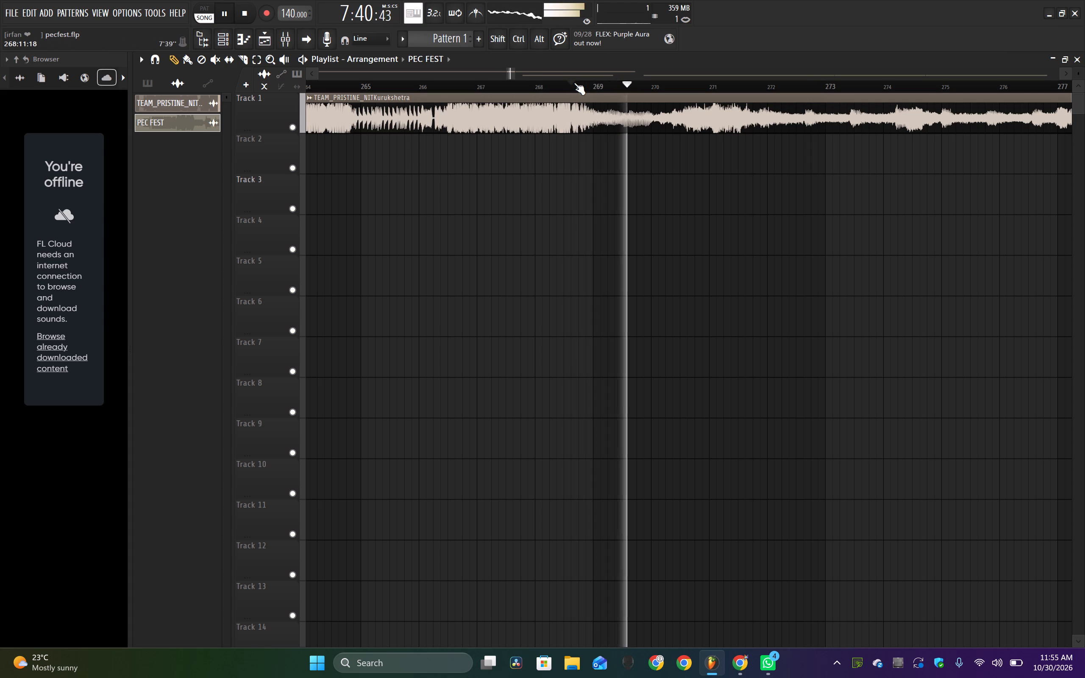
{"action": "left_click", "coordinate": [583, 81]}
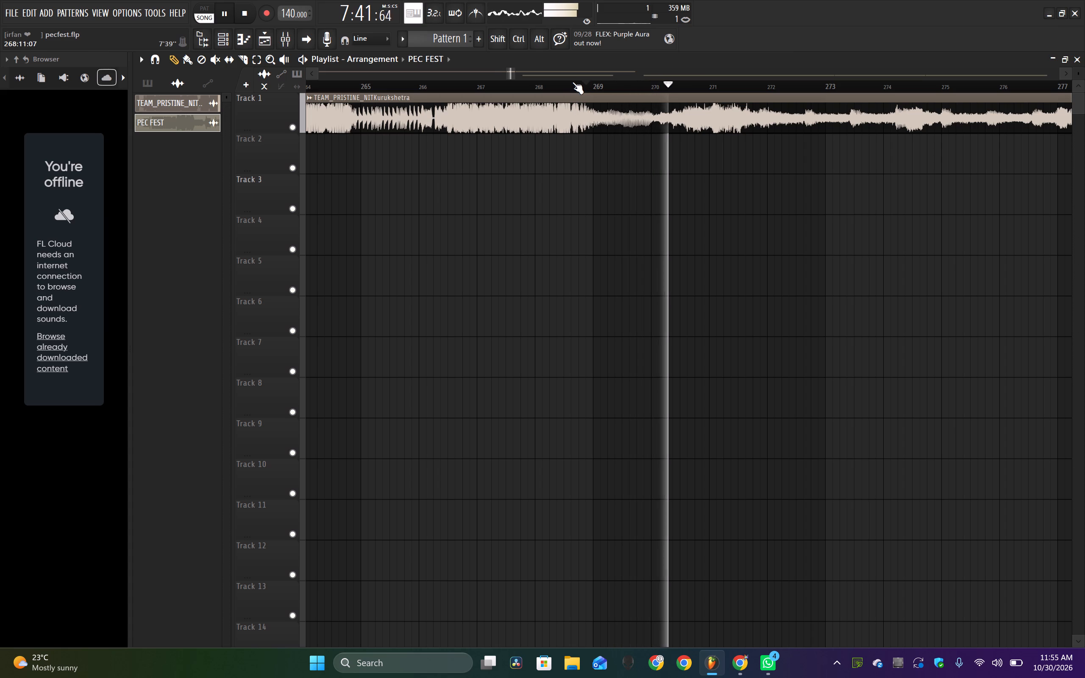
{"action": "left_click", "coordinate": [580, 83]}
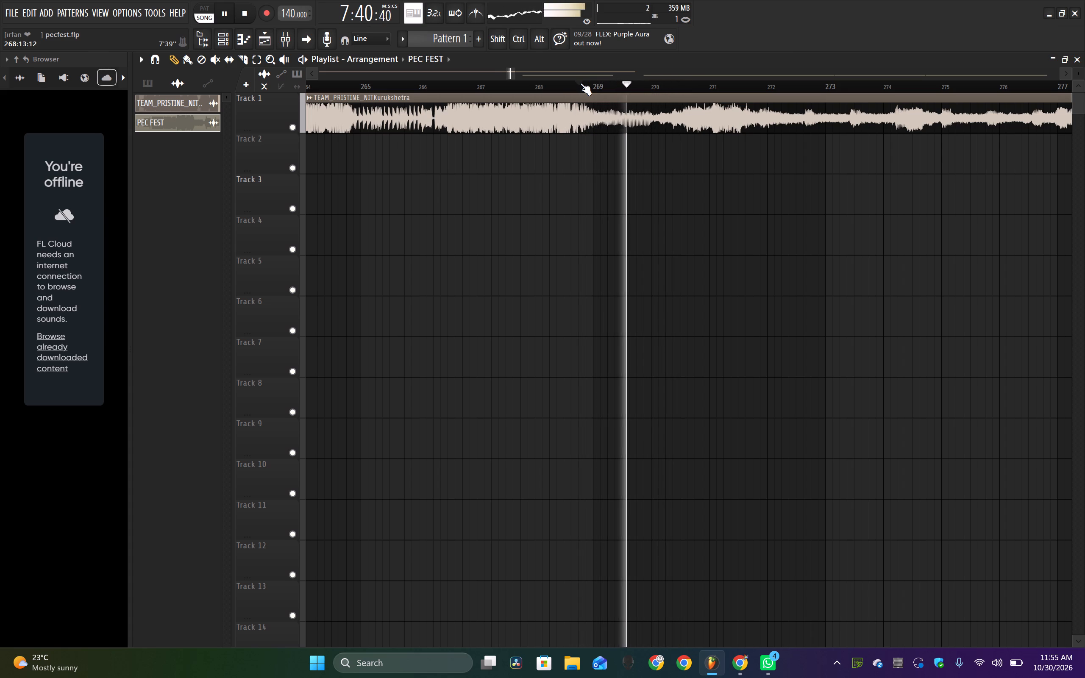
Slice the TEAM_PRISTINE_NITKurukshetra clip on Track 1 at about 268:13, and return to the Draw tool.
{"action": "key", "text": "space"}
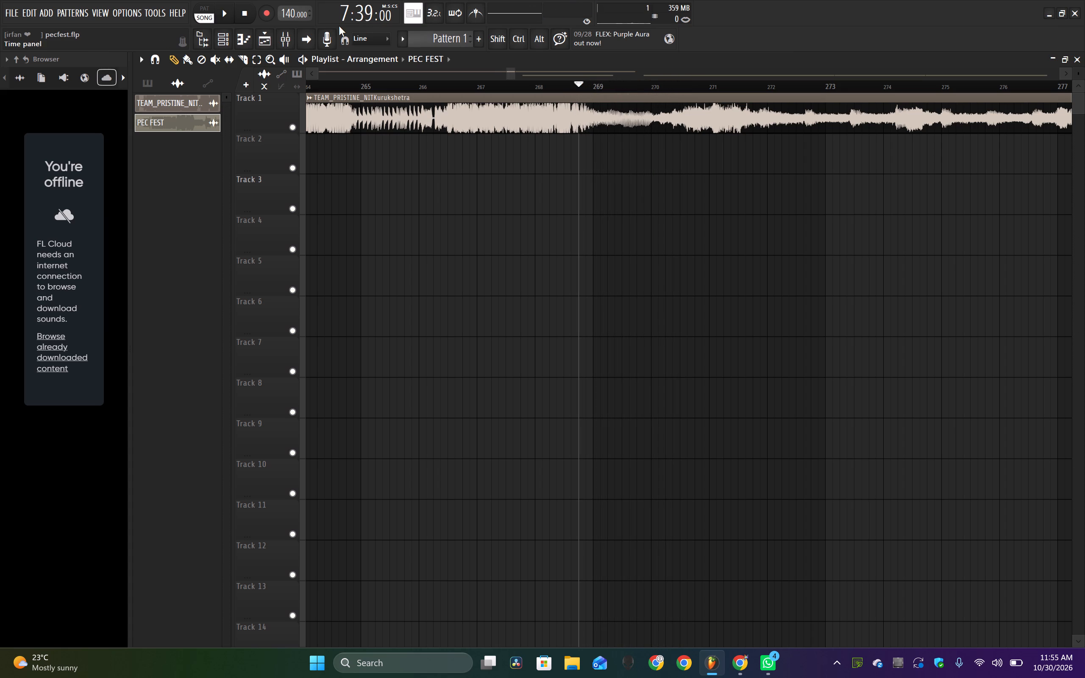
{"action": "left_click", "coordinate": [246, 60]}
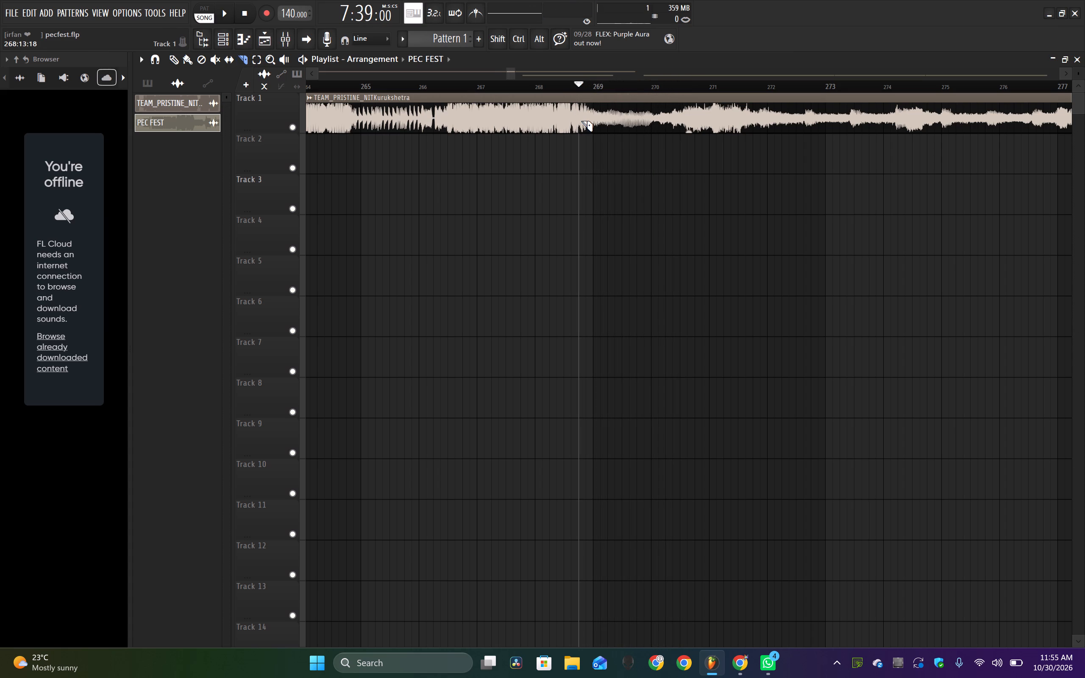
{"action": "left_click", "coordinate": [581, 121]}
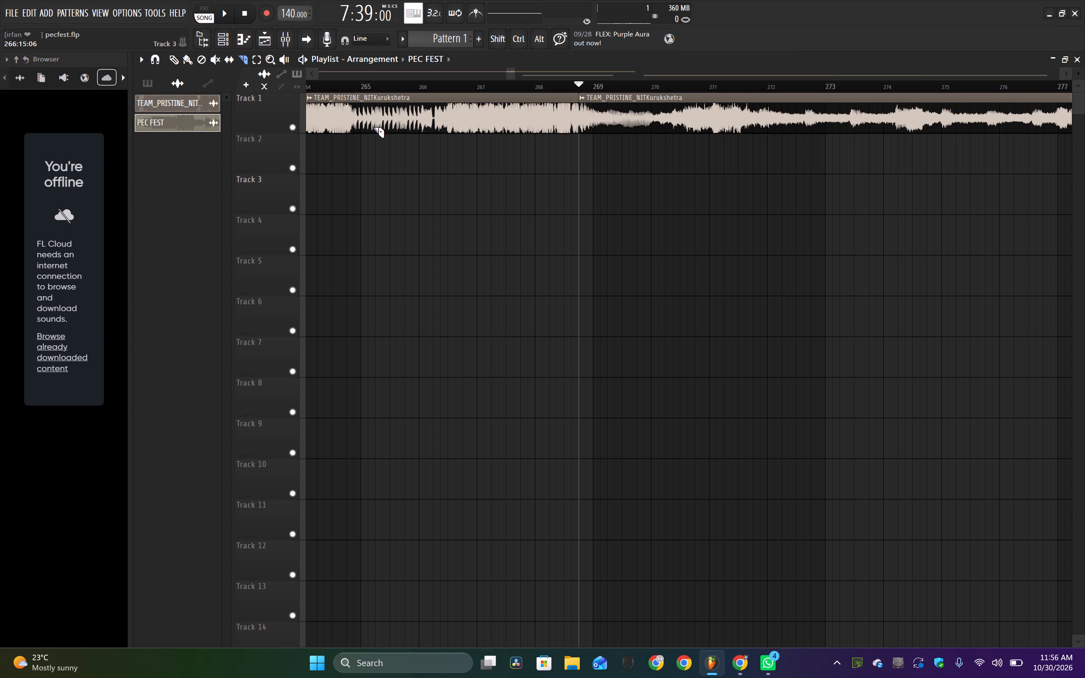
{"action": "left_click", "coordinate": [174, 64]}
Move the second TEAM_PRISTINE_NITKurukshetra segment along Track 1 to start at about bar 304, opening a gap after the cut.
{"action": "scroll", "coordinate": [454, 180], "scroll_direction": "down", "scroll_amount": 3, "text": "ctrl"}
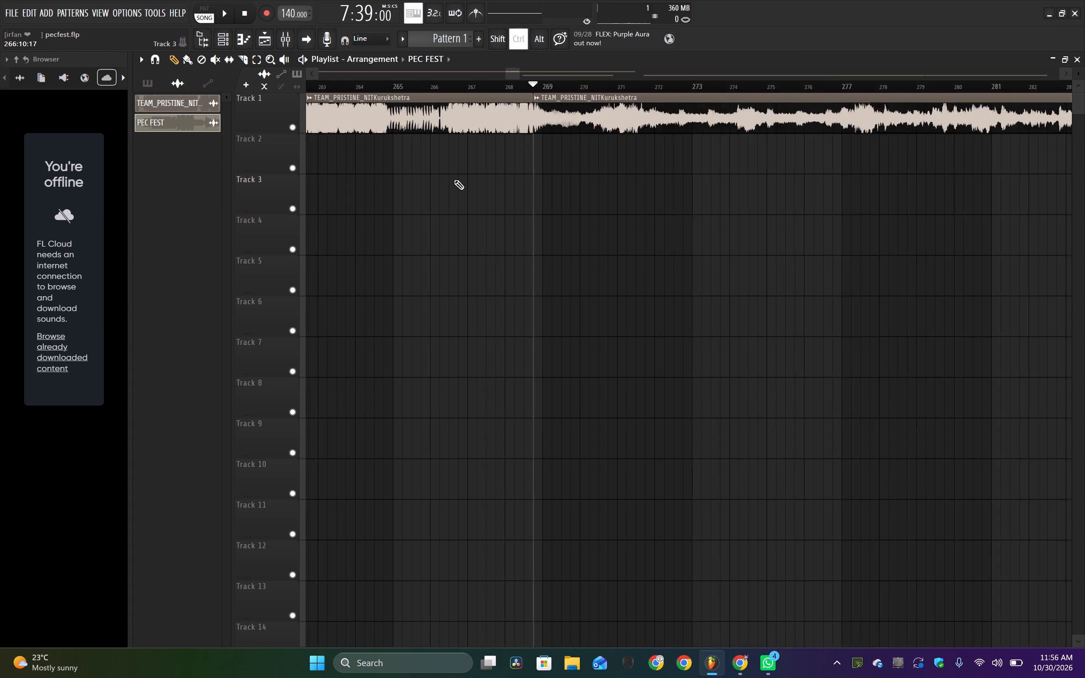
{"action": "scroll", "coordinate": [454, 180], "scroll_direction": "down", "scroll_amount": 5, "text": "ctrl"}
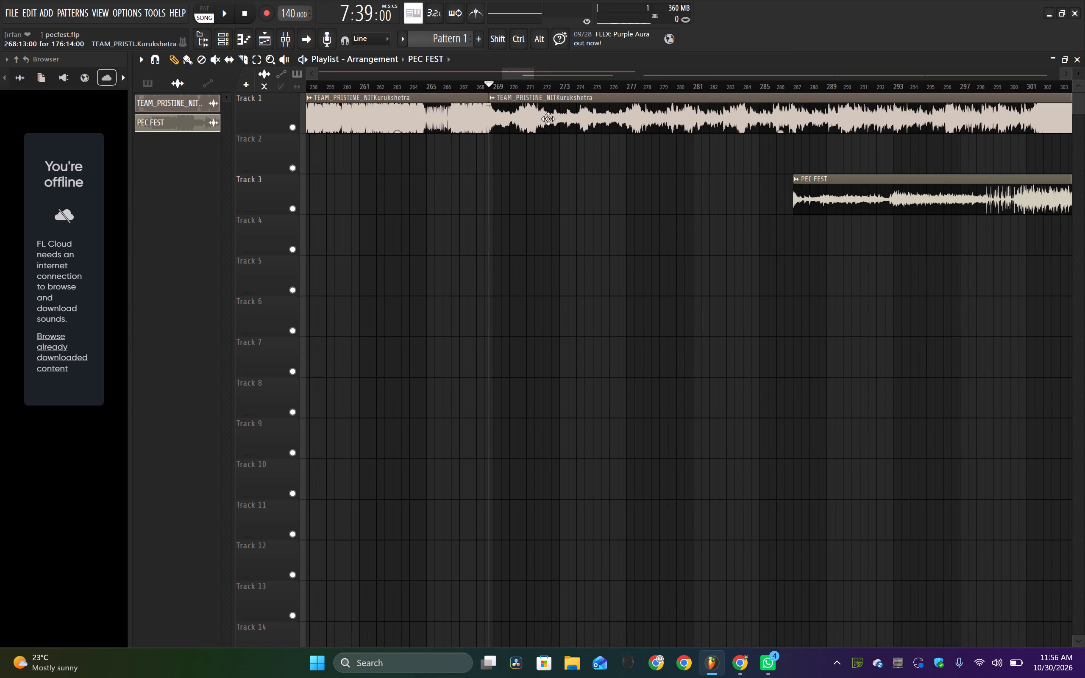
{"action": "left_click_drag", "start_coordinate": [548, 119], "coordinate": [964, 74]}
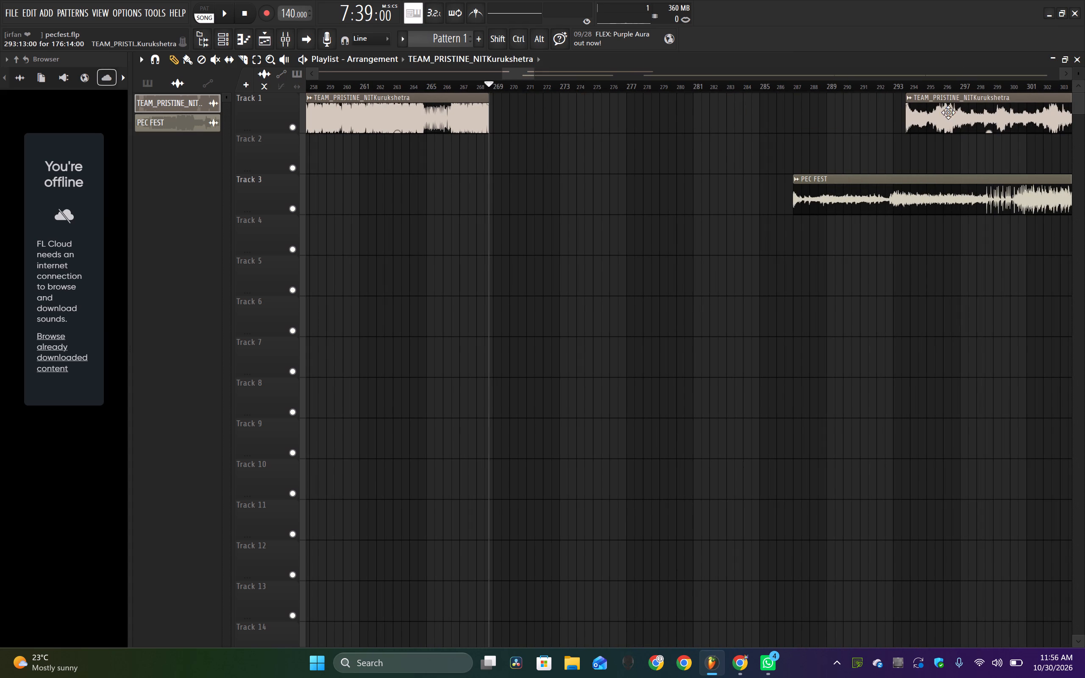
{"action": "left_click_drag", "start_coordinate": [956, 124], "coordinate": [1084, 128]}
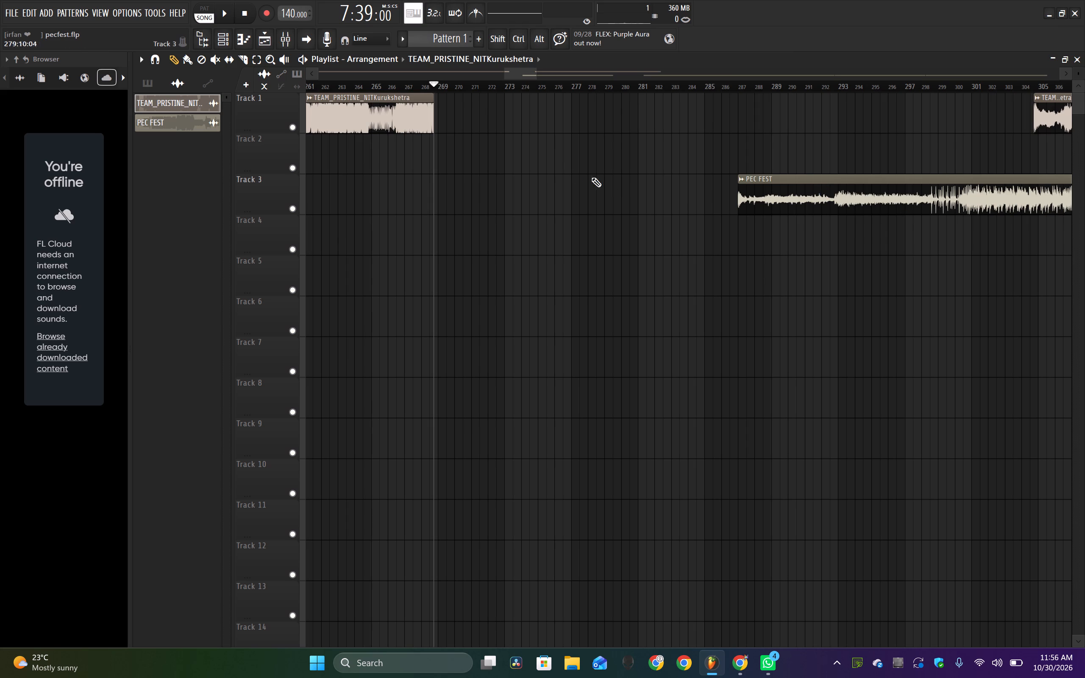
Move the PEC FEST clip from Track 3 to Track 2, aligning its start with the end of the first Track 1 segment at 268:13.
{"action": "left_click", "coordinate": [566, 171]}
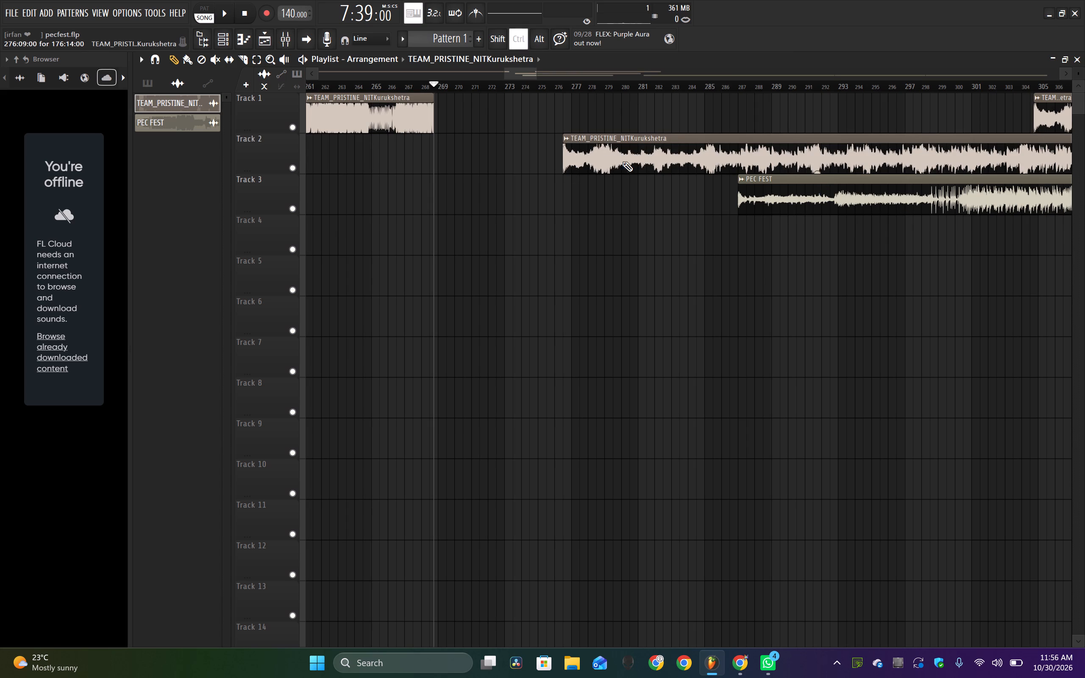
{"action": "key", "text": "ctrl+z"}
{"action": "left_click_drag", "start_coordinate": [798, 178], "coordinate": [569, 150]}
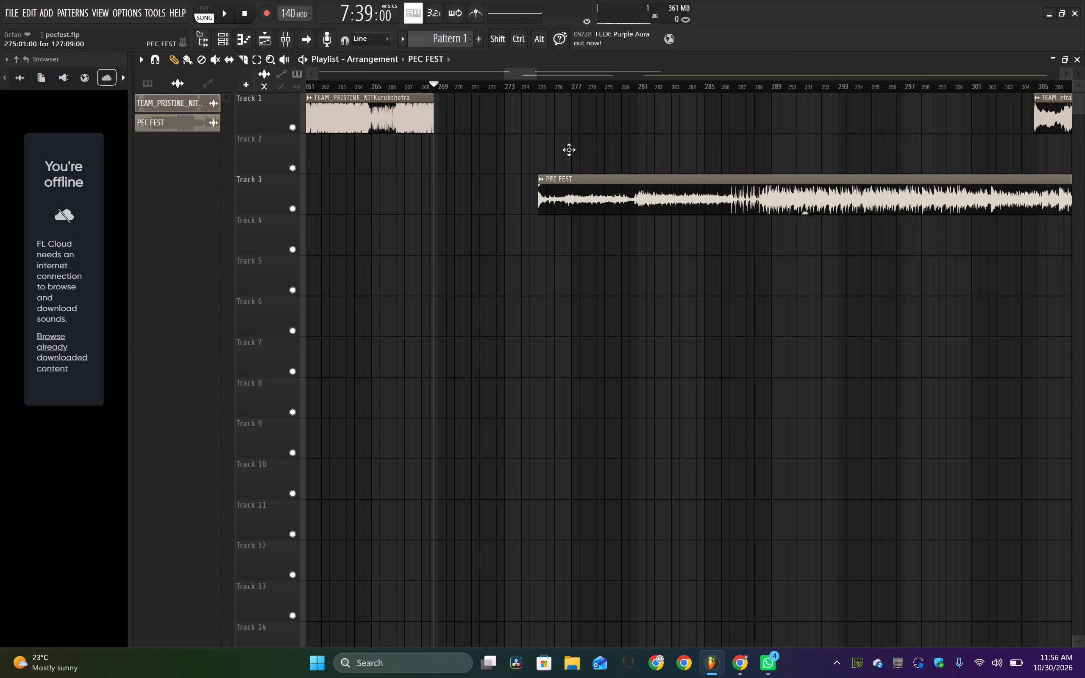
{"action": "left_click_drag", "start_coordinate": [569, 150], "coordinate": [491, 113]}
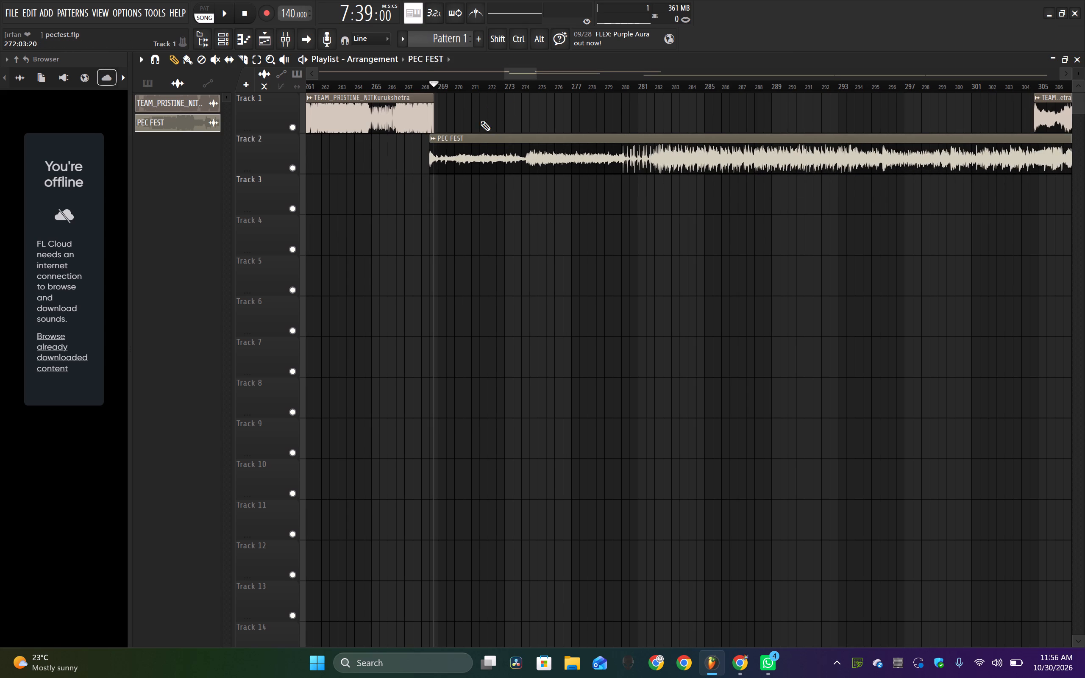
{"action": "scroll", "coordinate": [446, 149], "scroll_direction": "up", "scroll_amount": 13, "text": "ctrl"}
{"action": "scroll", "coordinate": [446, 149], "scroll_direction": "right", "scroll_amount": 1}
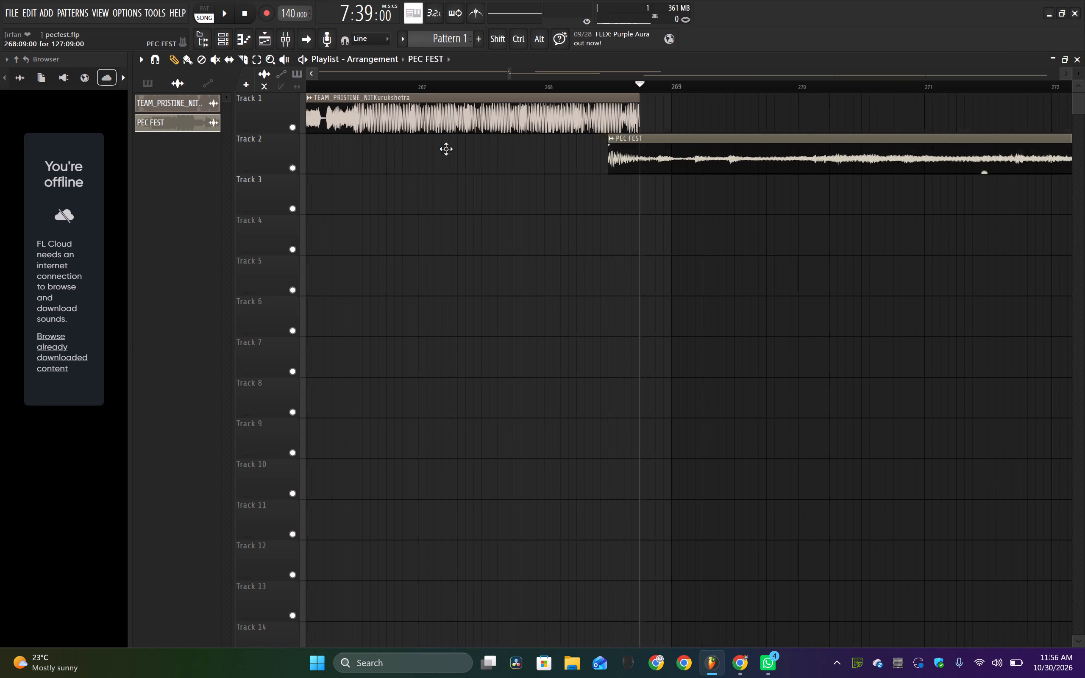
{"action": "scroll", "coordinate": [446, 149], "scroll_direction": "right", "scroll_amount": 1}
{"action": "scroll", "coordinate": [446, 149], "scroll_direction": "left", "scroll_amount": 1}
{"action": "left_click_drag", "start_coordinate": [746, 144], "coordinate": [782, 153]}
{"action": "left_click", "coordinate": [782, 153]}
Play the transition from the first Track 1 segment into the Track 2 PEC FEST clip, starting from several points between bars 265 and 268.
{"action": "left_click", "coordinate": [693, 87]}
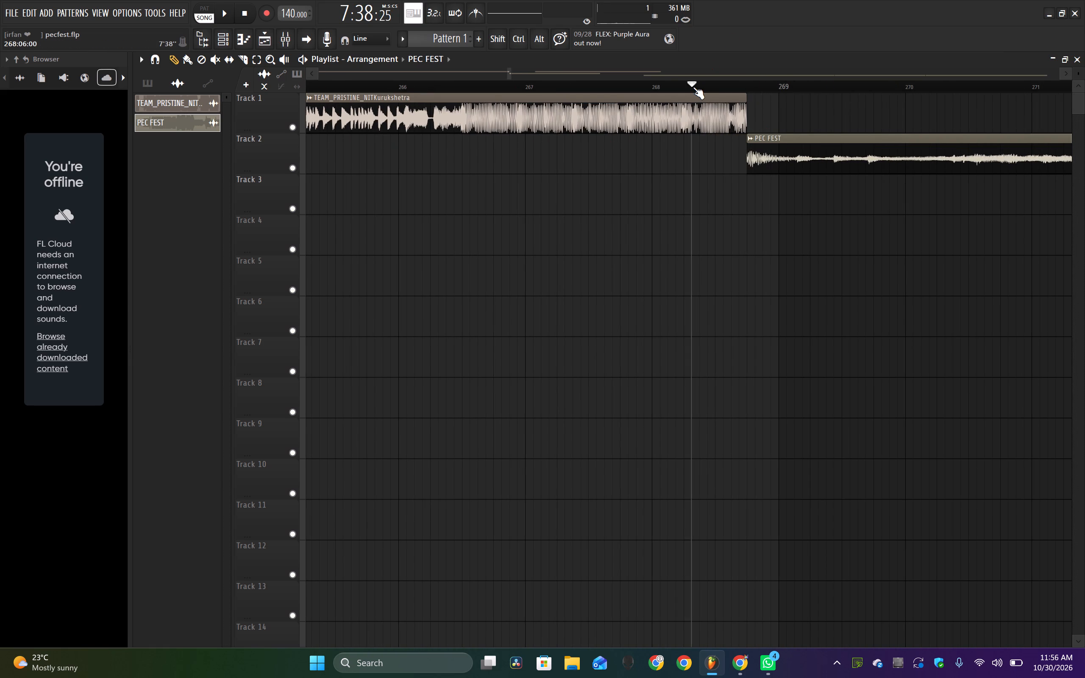
{"action": "key", "text": "space"}
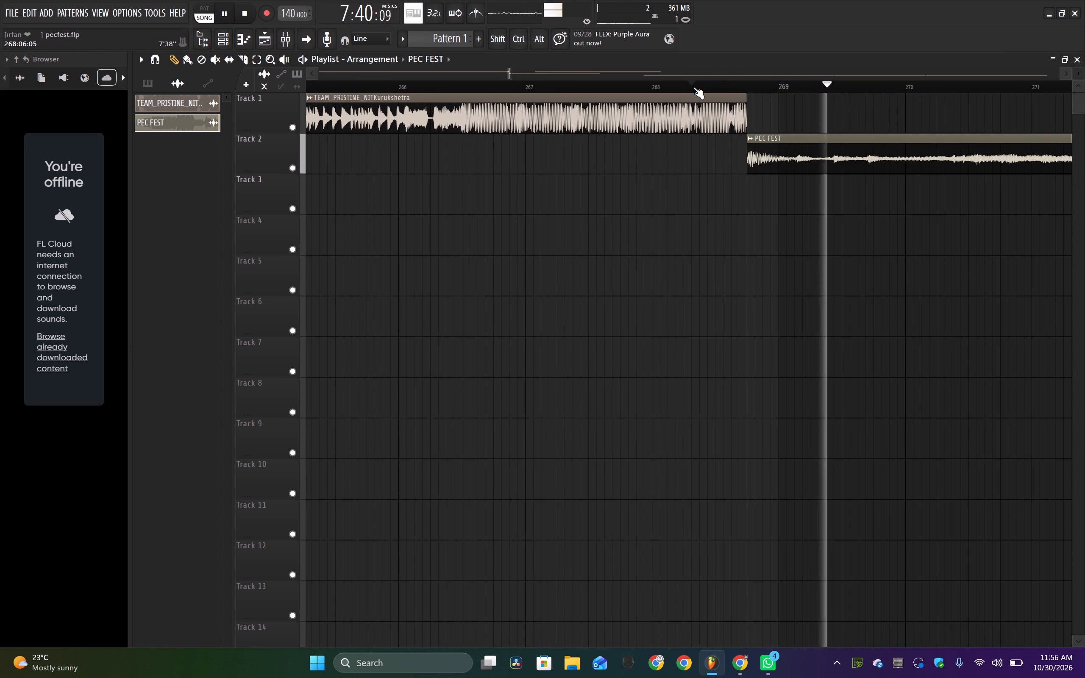
{"action": "left_click", "coordinate": [613, 84]}
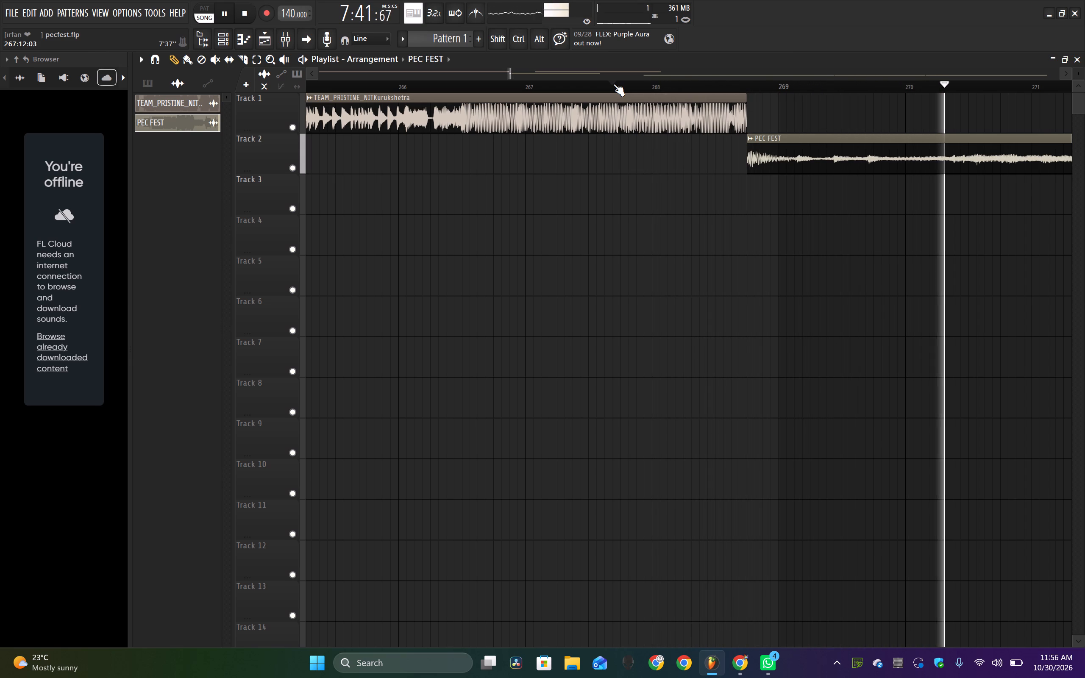
{"action": "left_click", "coordinate": [358, 82]}
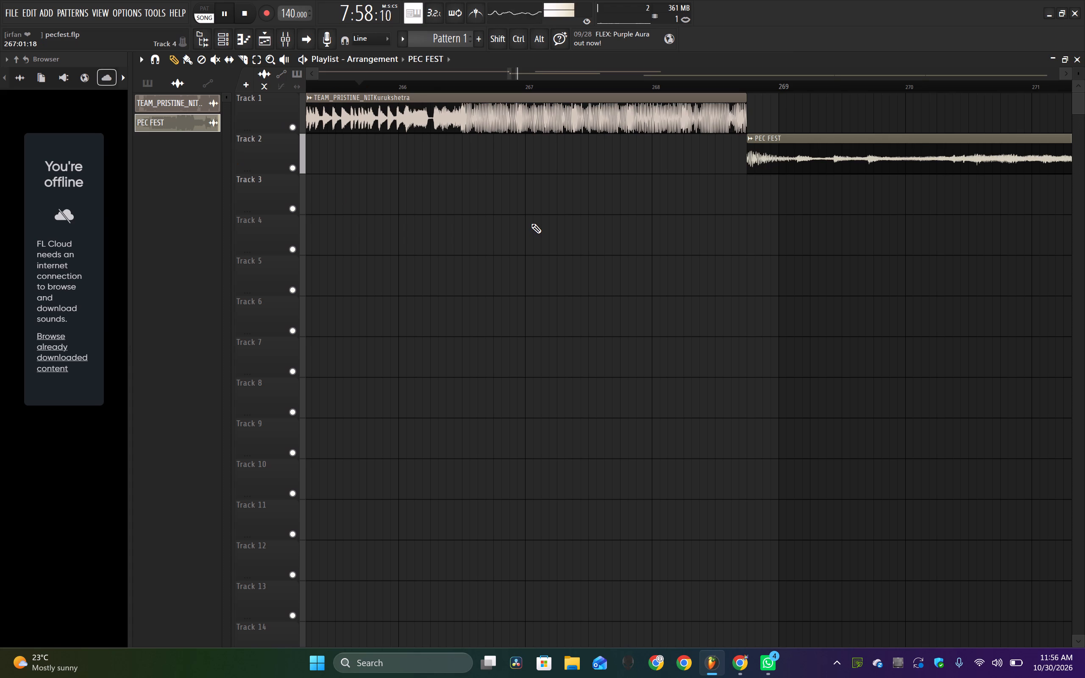
Move the second TEAM_PRISTINE_NITKurukshetra segment on Track 1 to start at 395:13, slightly overlapping the end of the Track 2 PEC FEST clip.
{"action": "scroll", "coordinate": [531, 223], "scroll_direction": "down", "scroll_amount": 19, "text": "ctrl"}
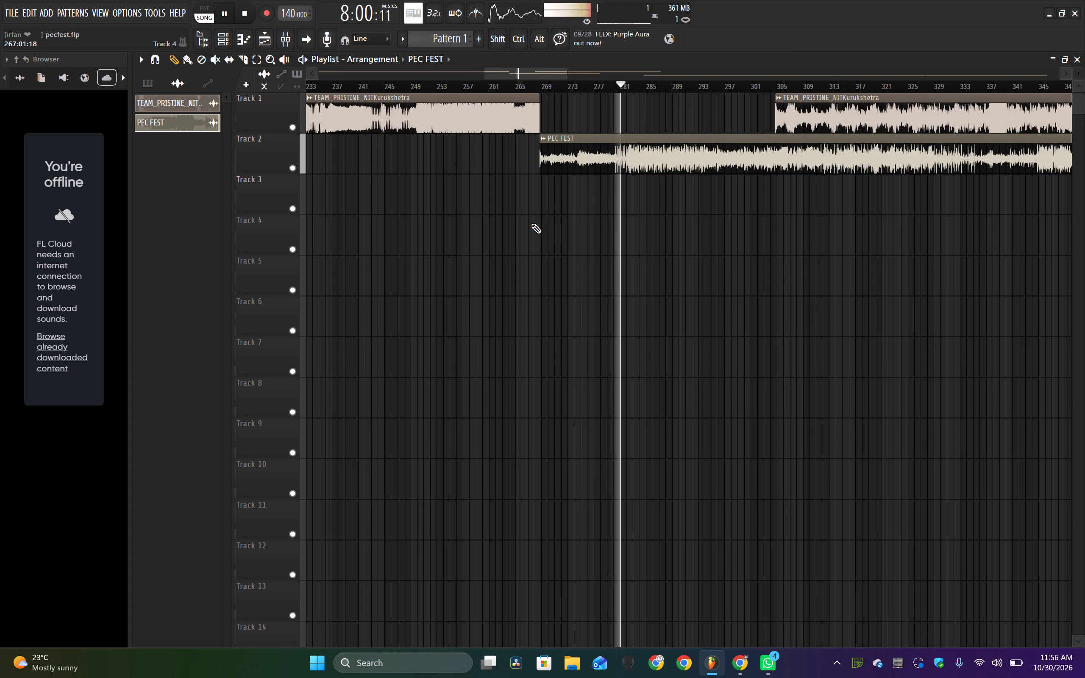
{"action": "scroll", "coordinate": [531, 223], "scroll_direction": "down", "scroll_amount": 7, "text": "ctrl"}
{"action": "left_click_drag", "start_coordinate": [648, 117], "coordinate": [846, 115]}
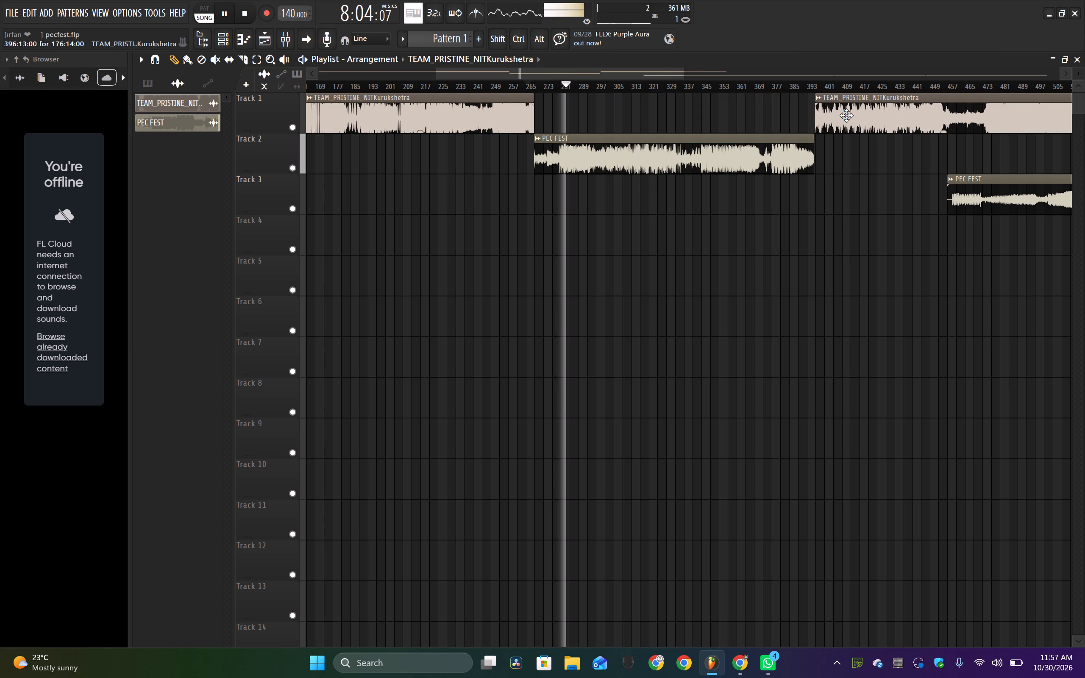
{"action": "scroll", "coordinate": [822, 139], "scroll_direction": "up", "scroll_amount": 2, "text": "ctrl"}
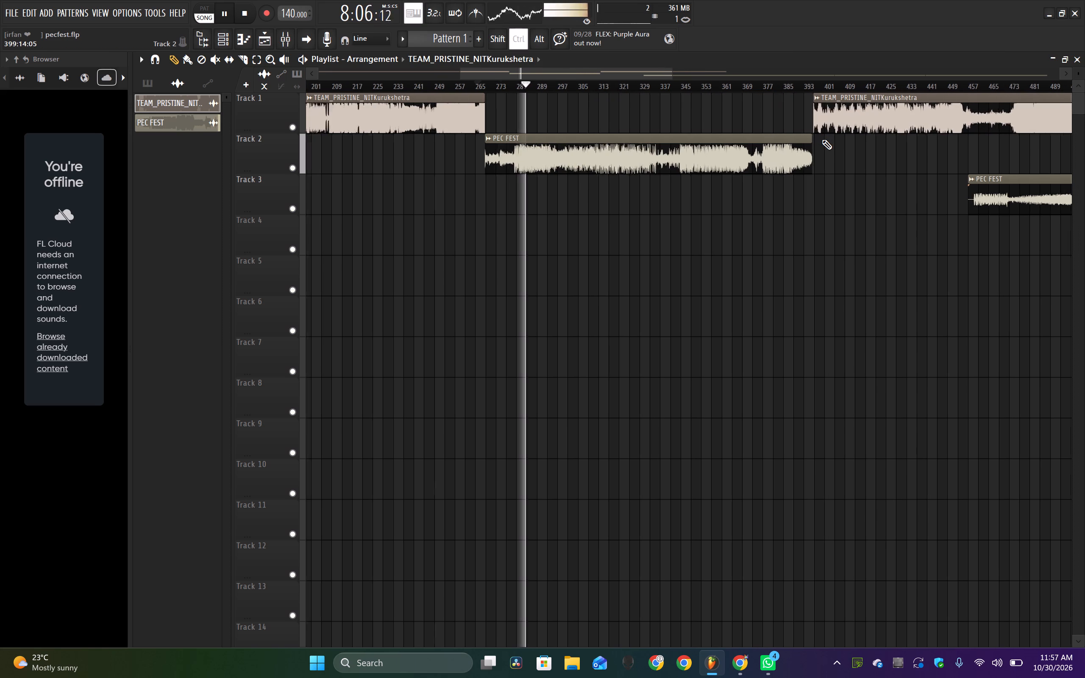
{"action": "scroll", "coordinate": [822, 139], "scroll_direction": "up", "scroll_amount": 13, "text": "ctrl"}
{"action": "scroll", "coordinate": [822, 139], "scroll_direction": "up", "scroll_amount": 8, "text": "ctrl"}
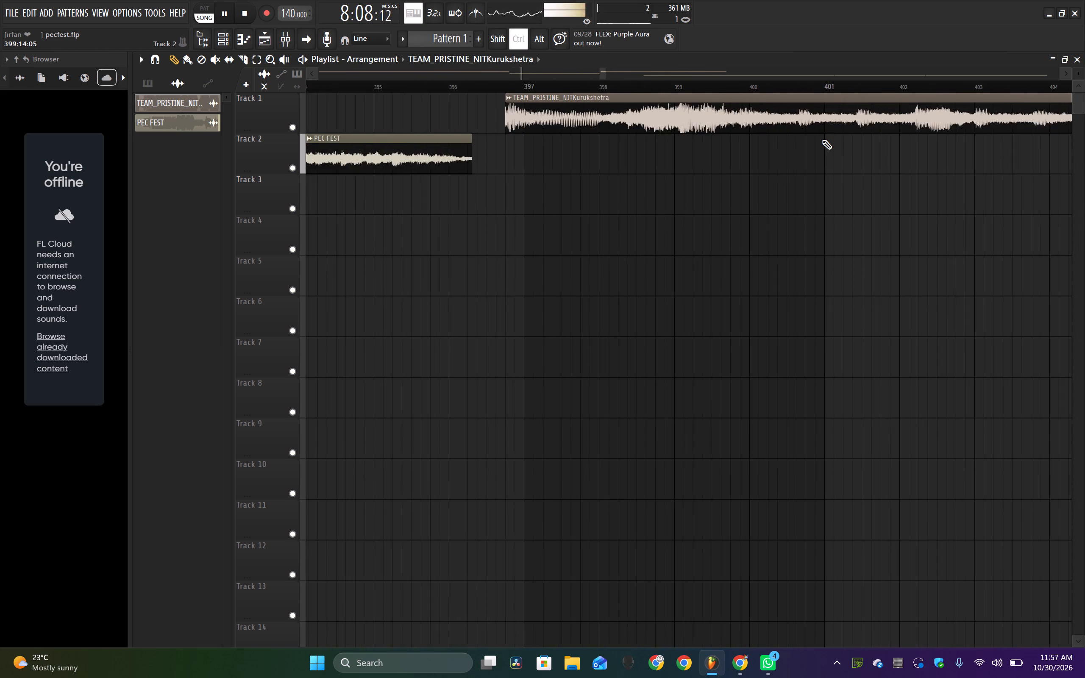
{"action": "scroll", "coordinate": [822, 139], "scroll_direction": "right", "scroll_amount": 1}
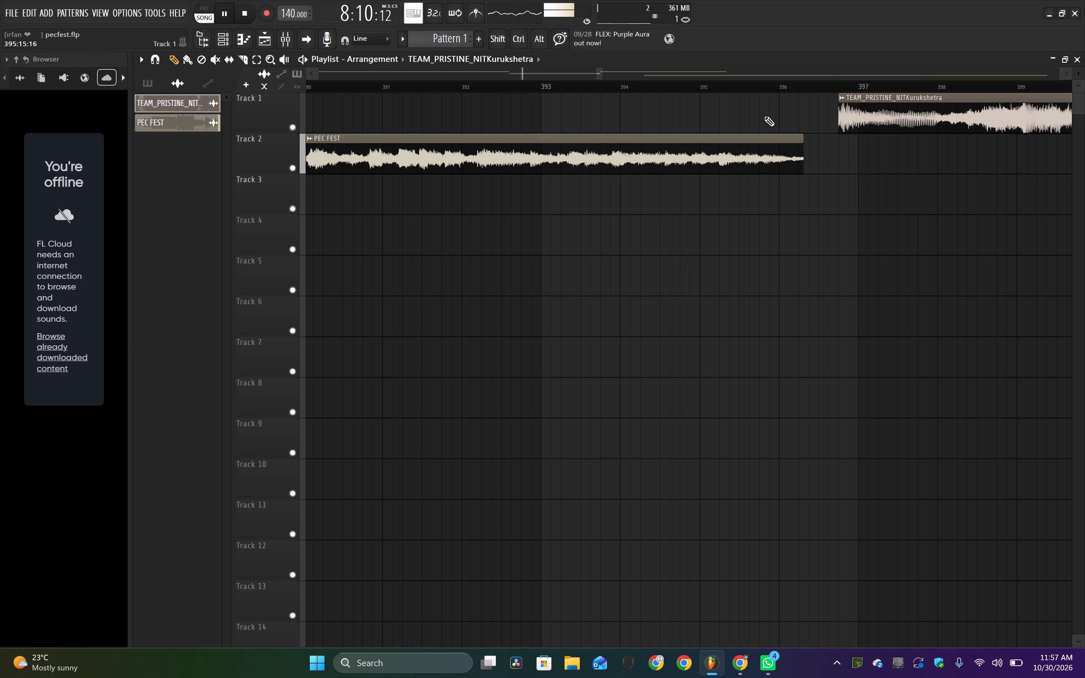
{"action": "left_click", "coordinate": [759, 116]}
{"action": "key", "text": "ctrl+z"}
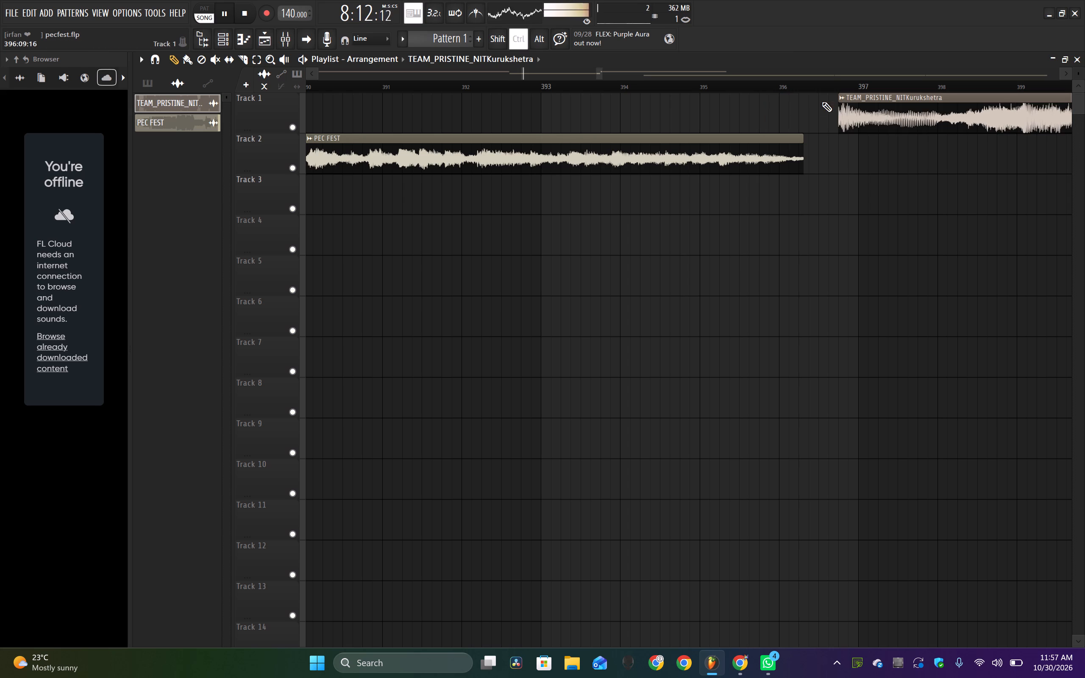
{"action": "left_click_drag", "start_coordinate": [943, 125], "coordinate": [874, 112]}
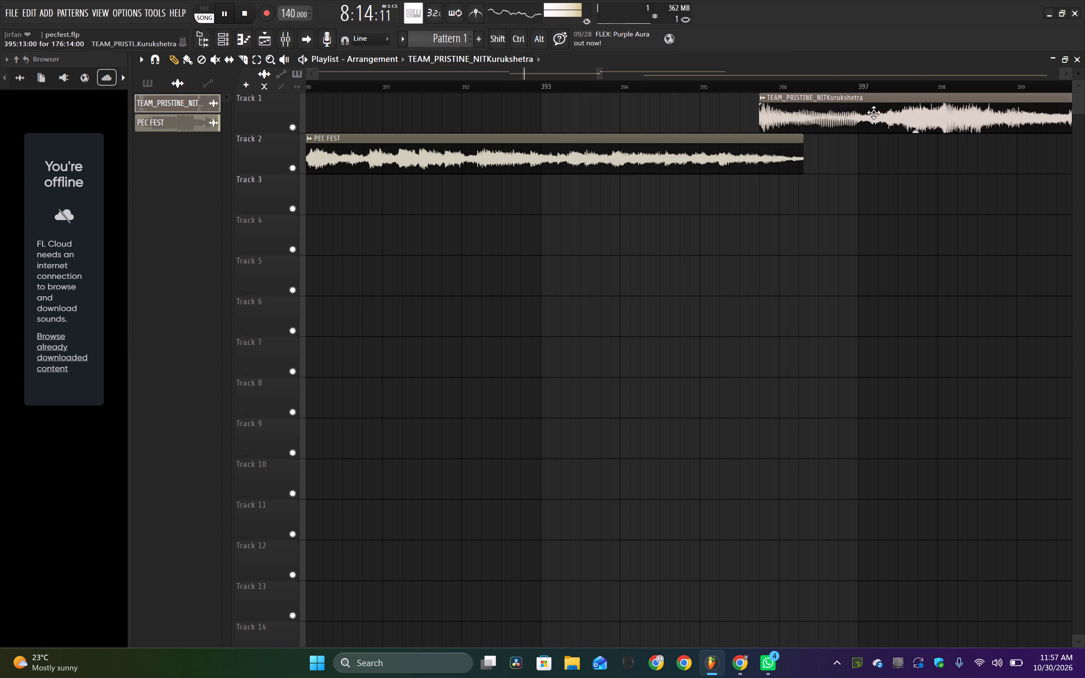
Shift the second TEAM_PRISTINE_NITKurukshetra segment on Track 1 slightly later, starting at bar 396 and still overlapping the Track 2 clip's end.
{"action": "left_click_drag", "start_coordinate": [874, 112], "coordinate": [882, 115]}
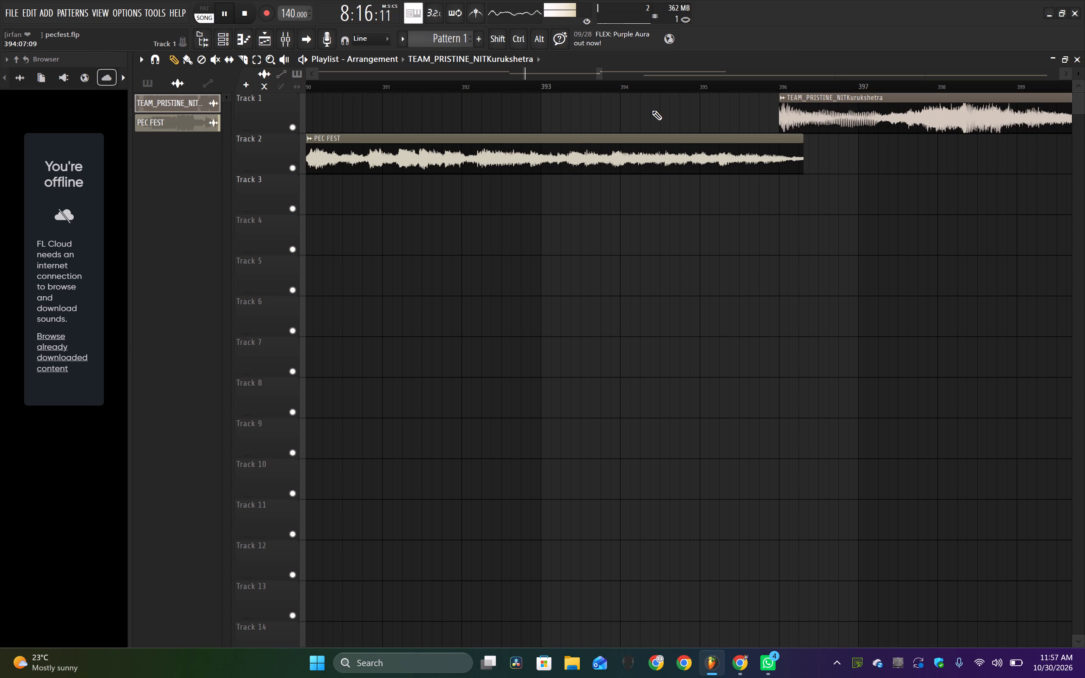
Move the PEC FEST clip from Track 3 down to Track 6, starting at about bar 437.
{"action": "scroll", "coordinate": [652, 110], "scroll_direction": "down", "scroll_amount": 13, "text": "ctrl"}
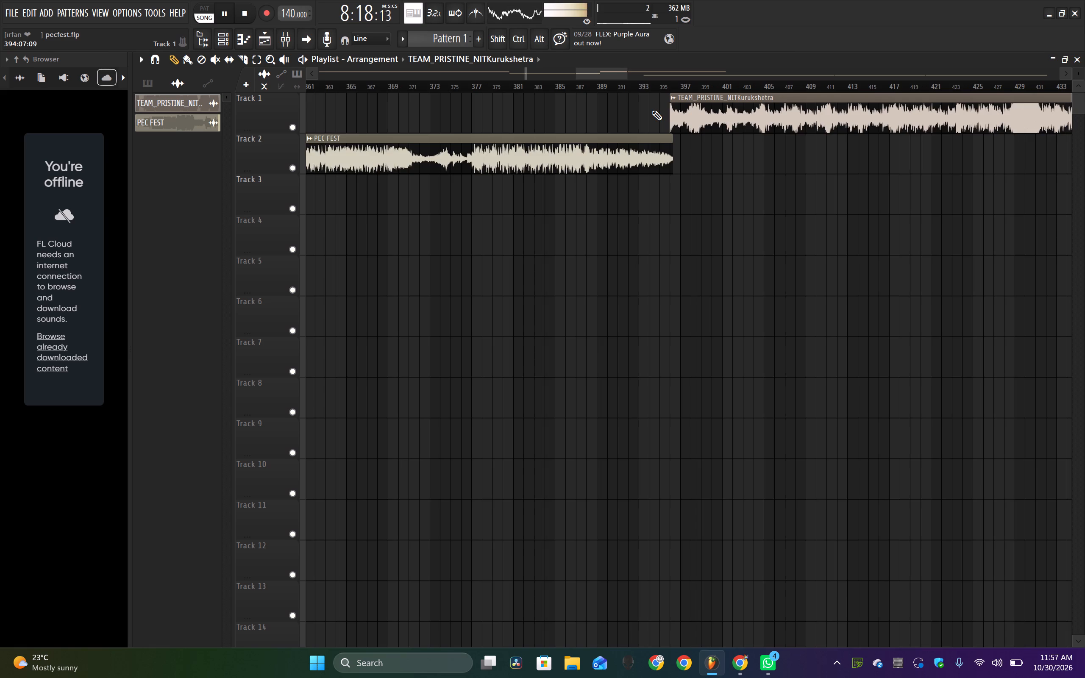
{"action": "scroll", "coordinate": [652, 110], "scroll_direction": "down", "scroll_amount": 7, "text": "ctrl"}
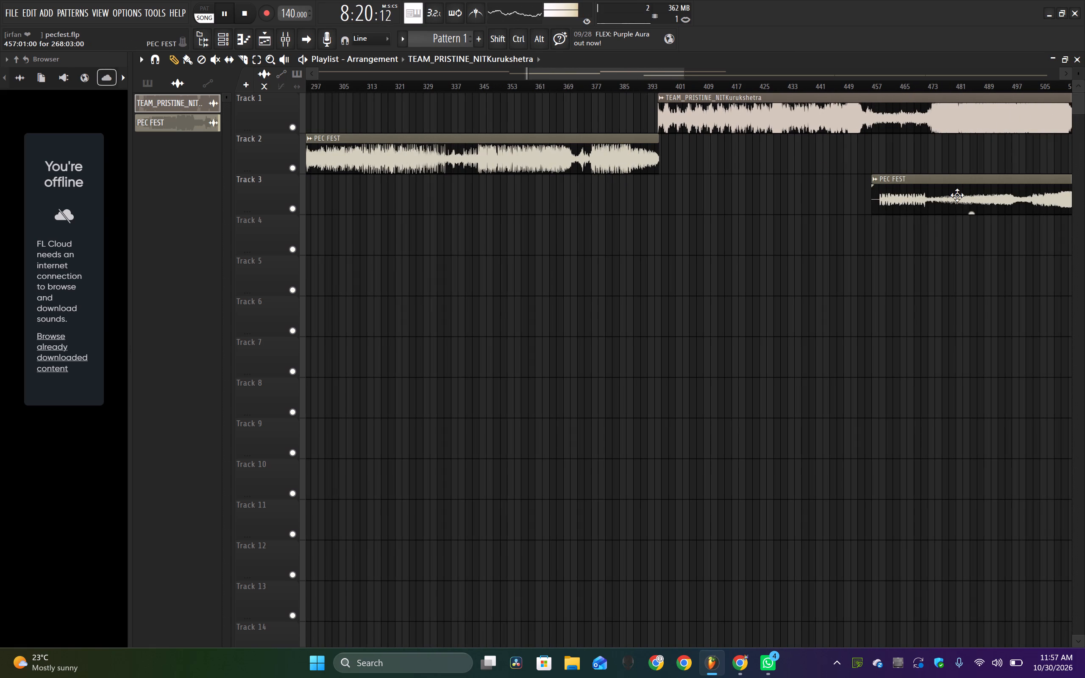
{"action": "left_click_drag", "start_coordinate": [957, 195], "coordinate": [885, 349]}
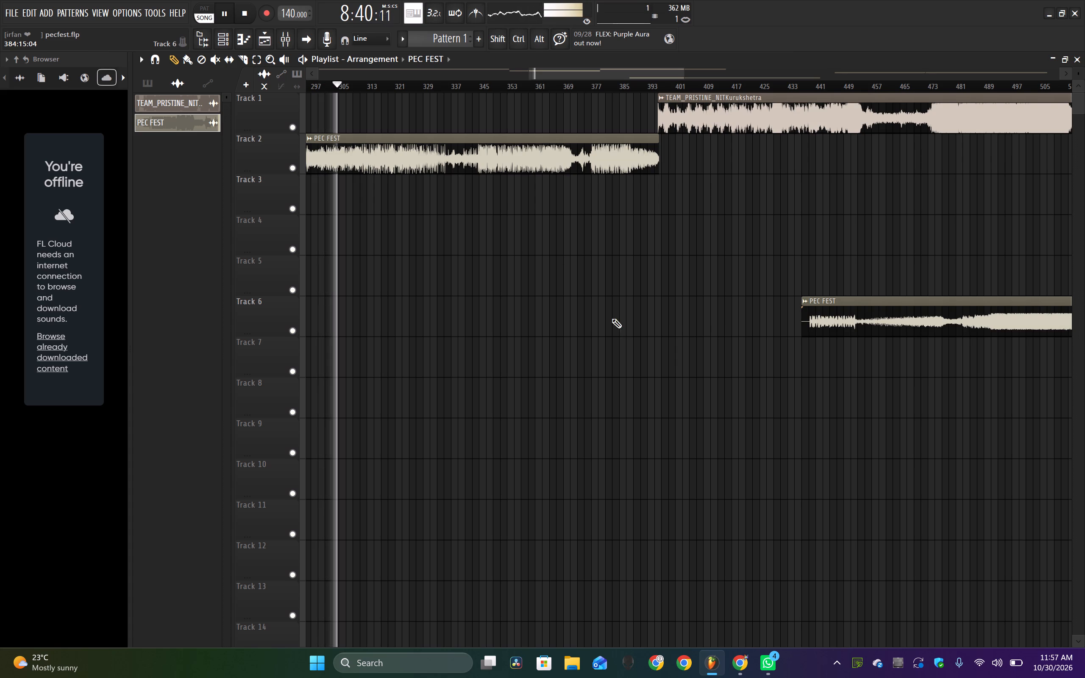
Play the Track 2 PEC FEST clip from several successive points between about bars 318 and 347.
{"action": "left_click", "coordinate": [384, 88]}
{"action": "left_click", "coordinate": [416, 86]}
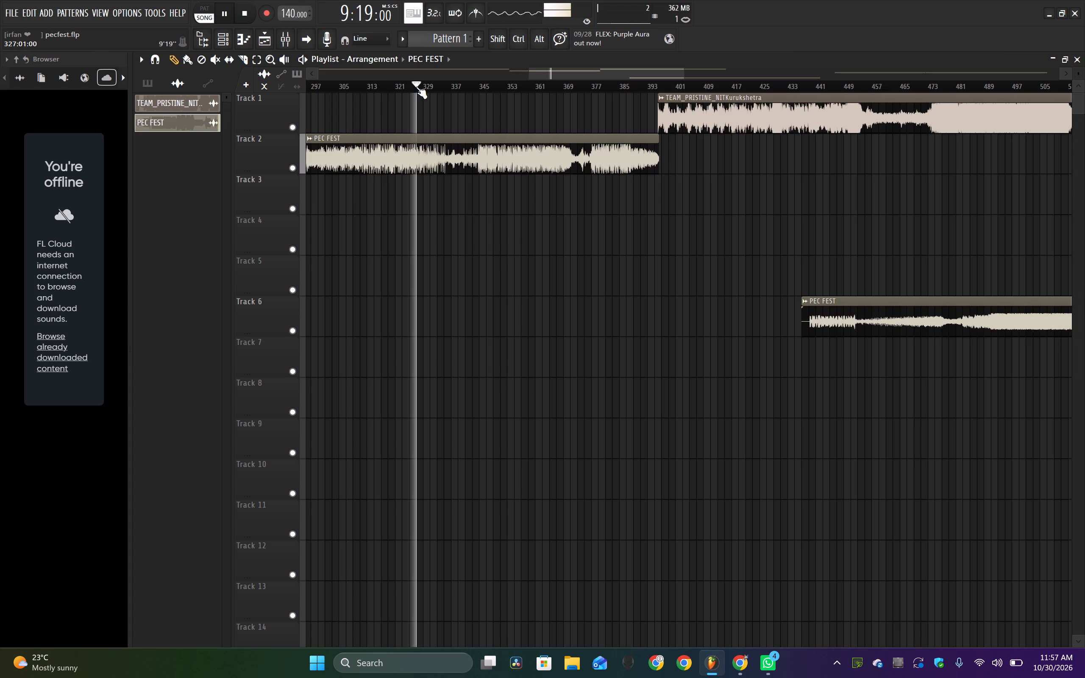
{"action": "left_click", "coordinate": [454, 87]}
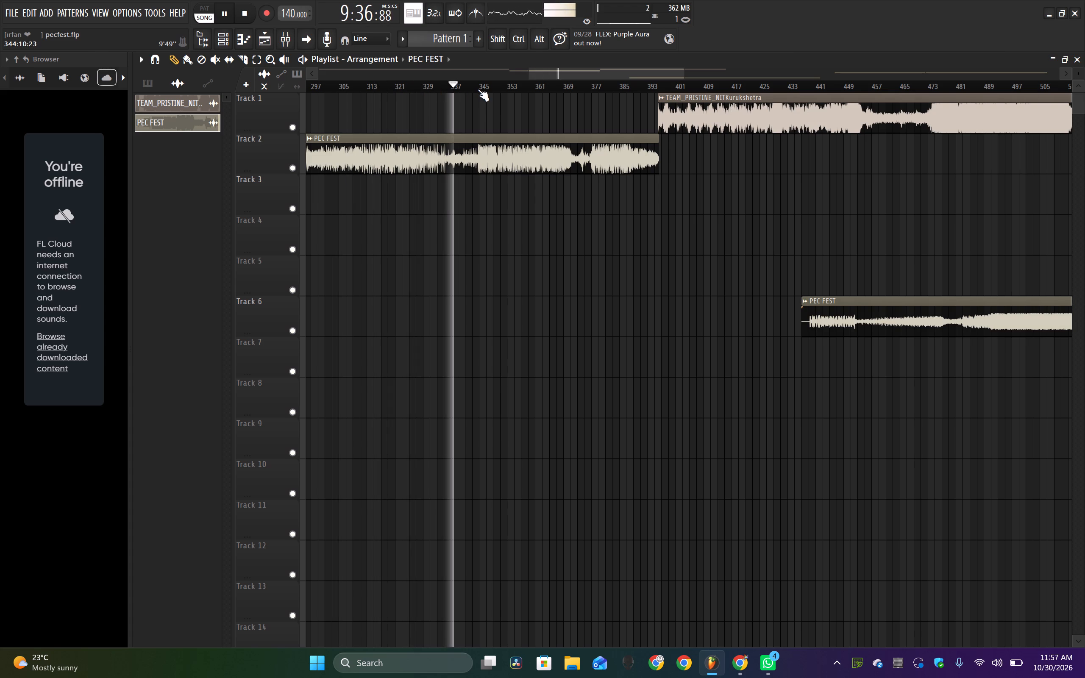
{"action": "left_click", "coordinate": [485, 85]}
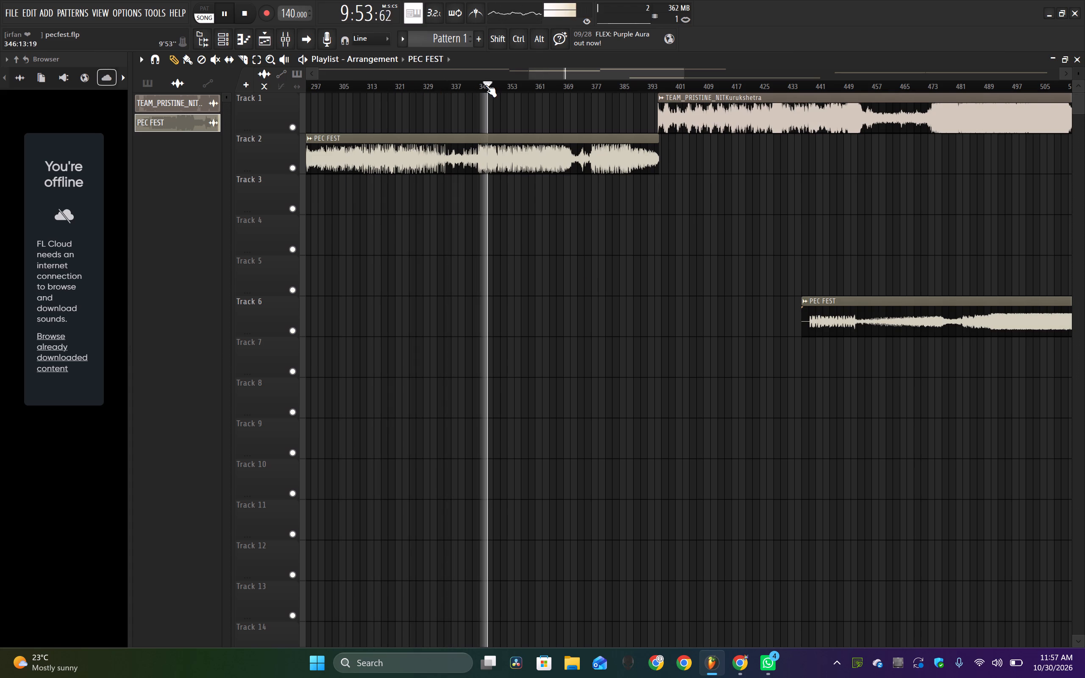
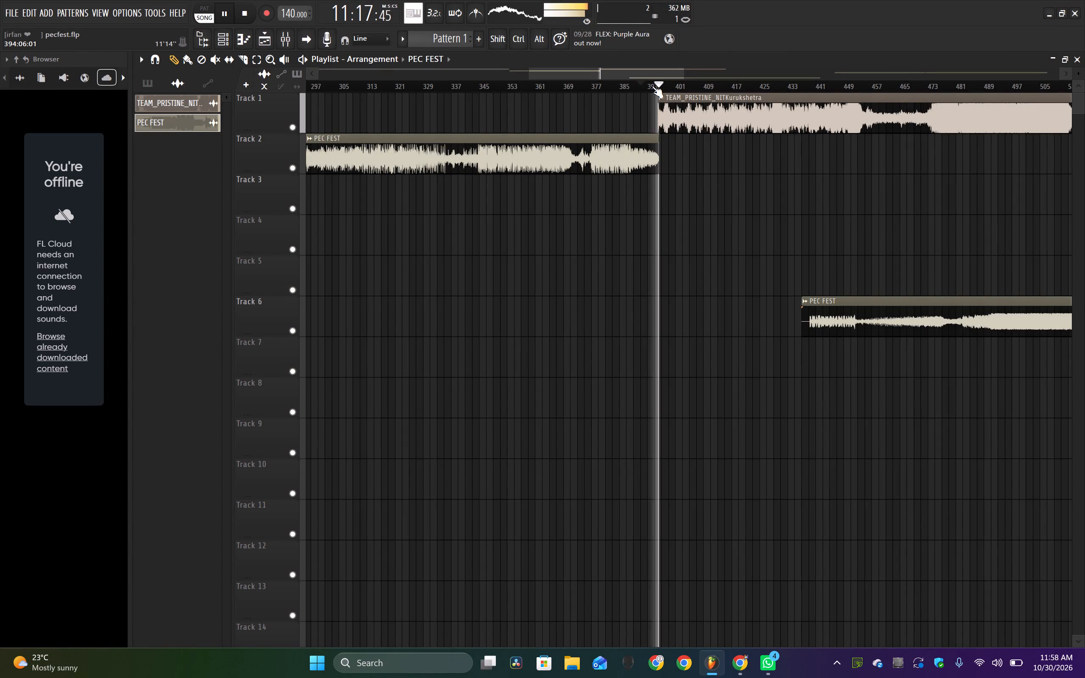
Slice the Track 1 TEAM_PRISTINE_NITKurukshetra segment at 396:06, where the Track 2 PEC FEST clip ends, and delete the short leading piece.
{"action": "key", "text": "space"}
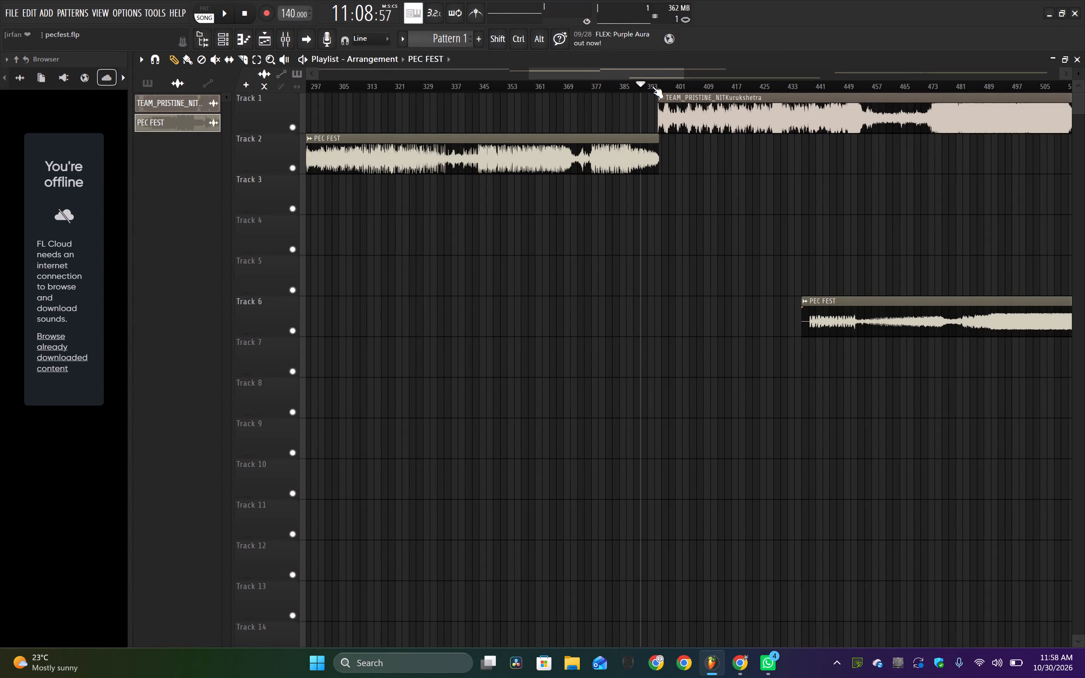
{"action": "scroll", "coordinate": [652, 86], "scroll_direction": "up", "scroll_amount": 19, "text": "ctrl"}
{"action": "scroll", "coordinate": [652, 86], "scroll_direction": "up", "scroll_amount": 4, "text": "ctrl"}
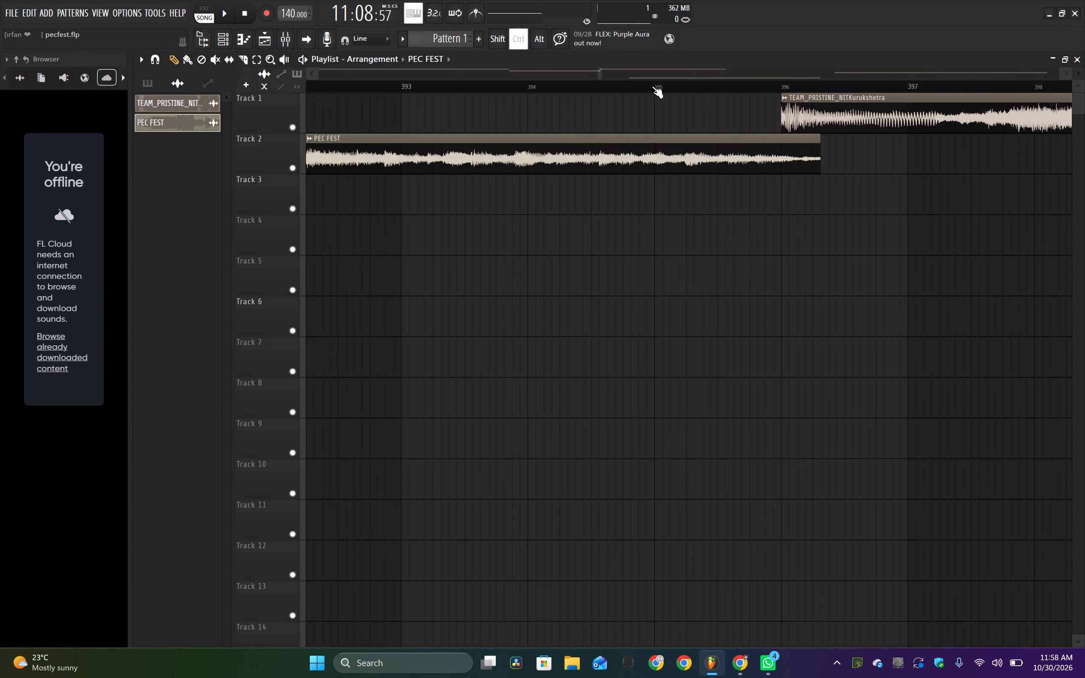
{"action": "scroll", "coordinate": [652, 86], "scroll_direction": "left", "scroll_amount": 2}
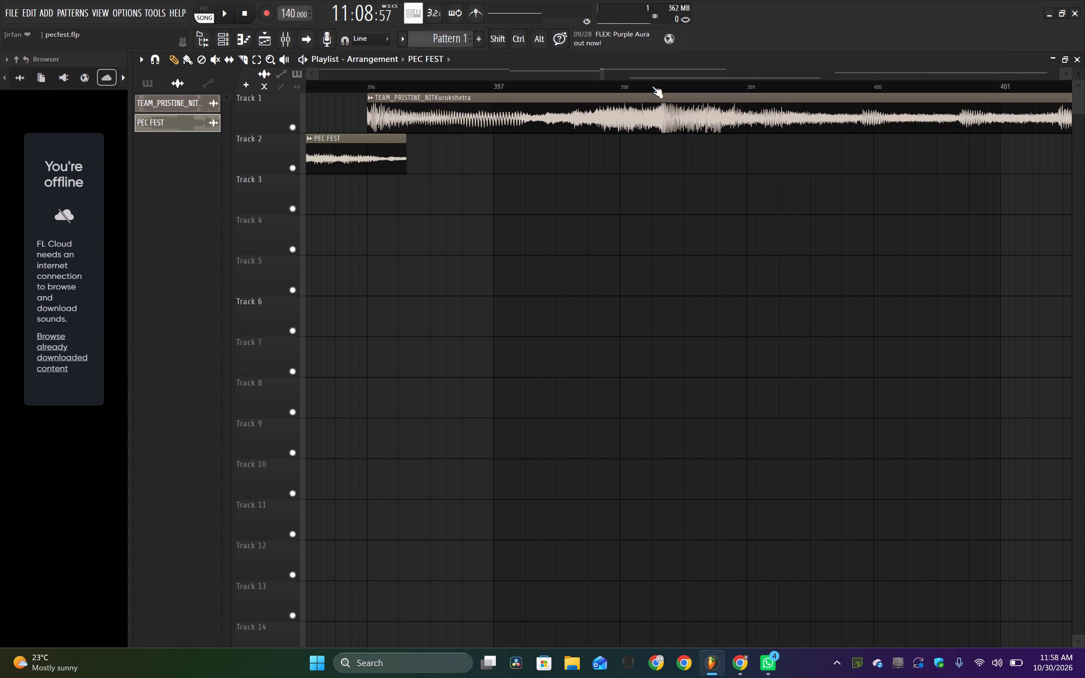
{"action": "left_click", "coordinate": [409, 86]}
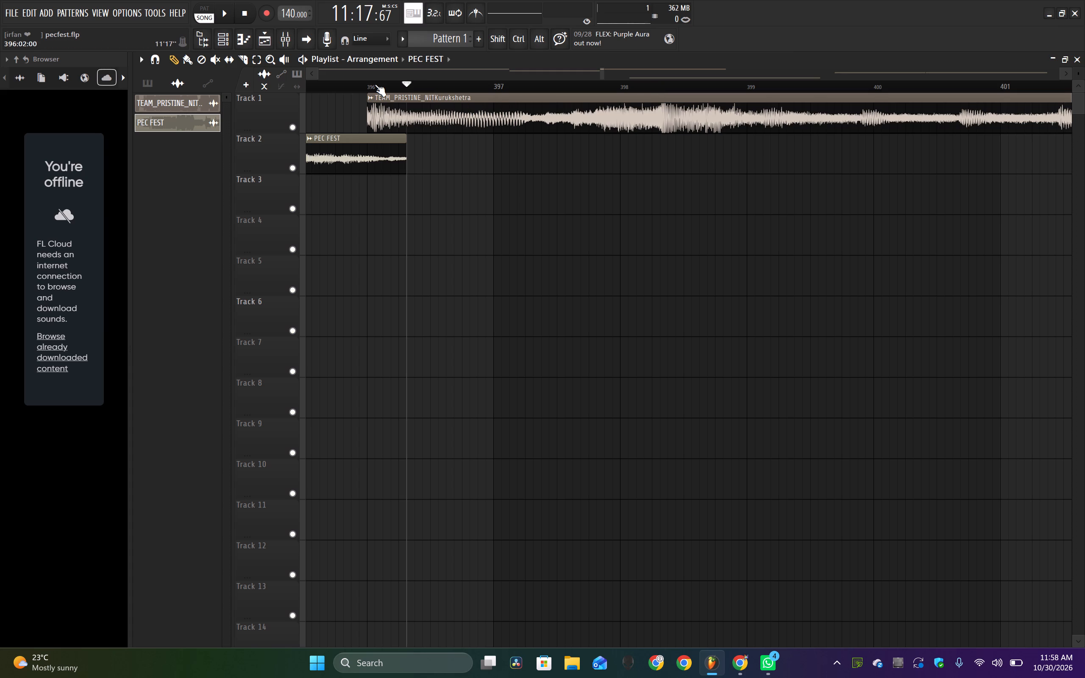
{"action": "left_click", "coordinate": [375, 84]}
{"action": "key", "text": "space"}
{"action": "key", "text": "space"}
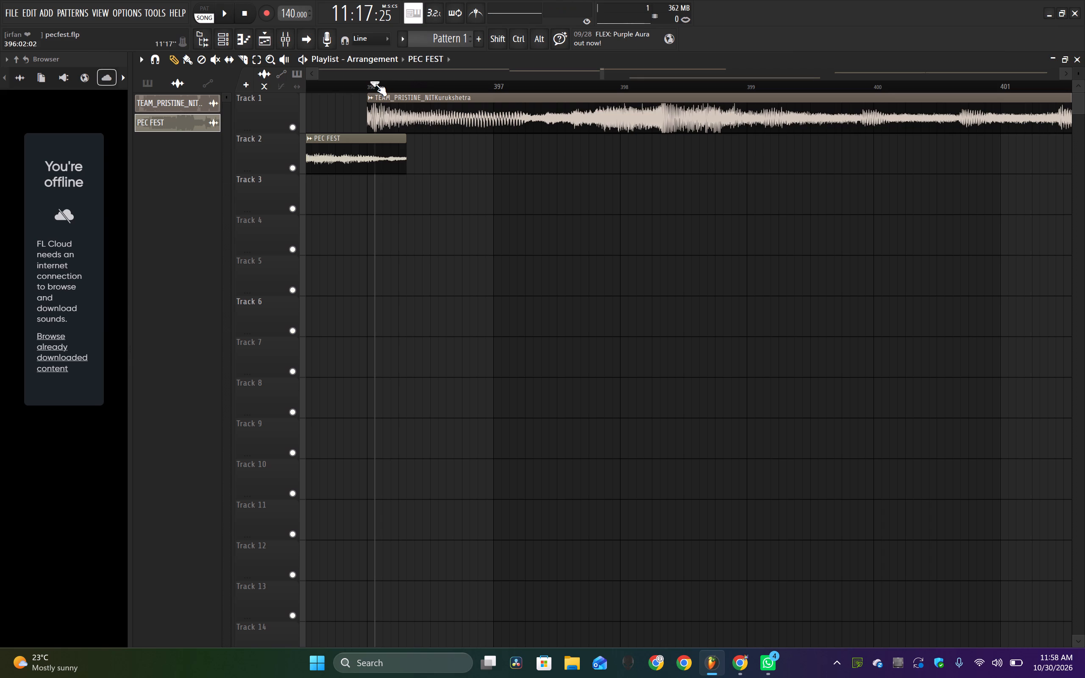
{"action": "left_click", "coordinate": [408, 86]}
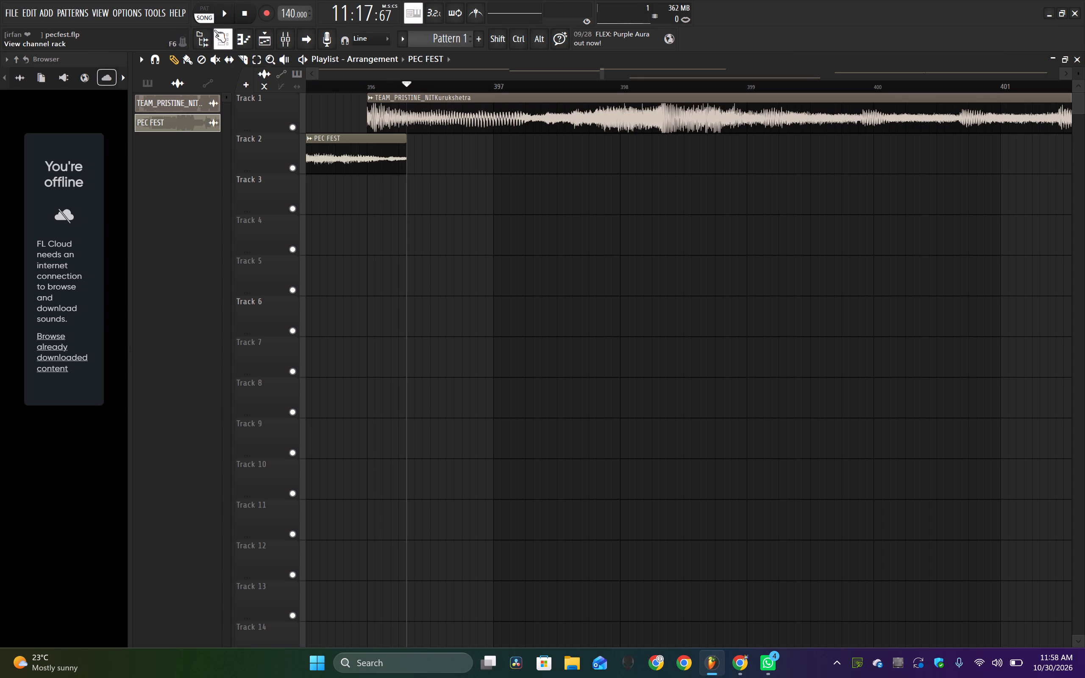
{"action": "left_click", "coordinate": [239, 54]}
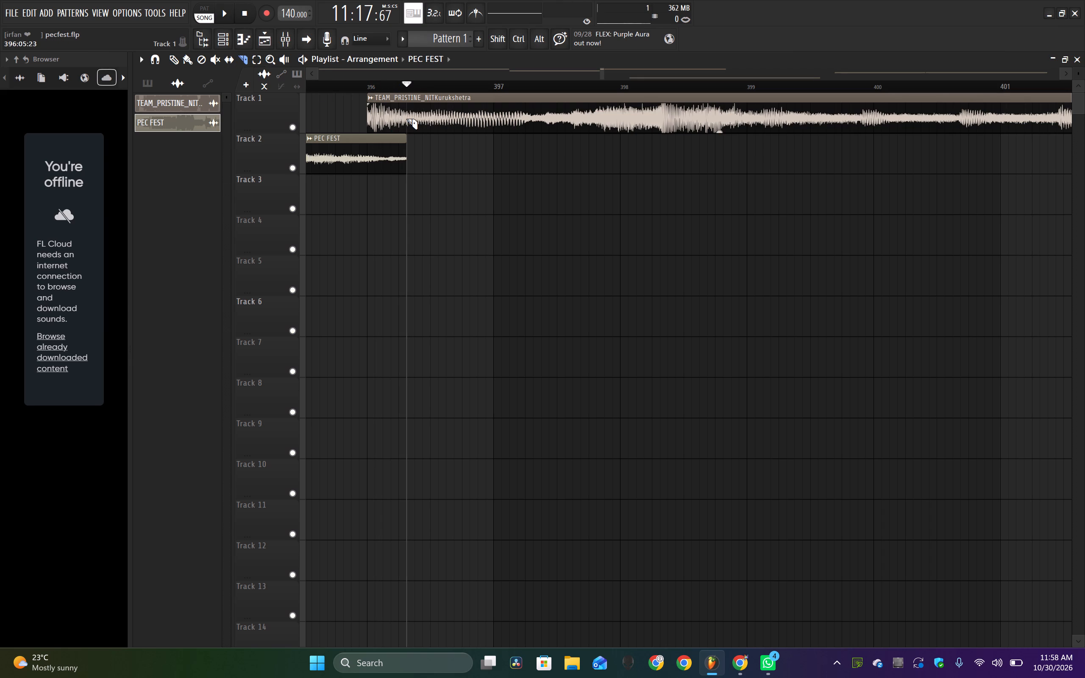
{"action": "left_click", "coordinate": [406, 119]}
{"action": "left_click_drag", "start_coordinate": [176, 61], "coordinate": [371, 121]}
{"action": "right_click", "coordinate": [380, 106]}
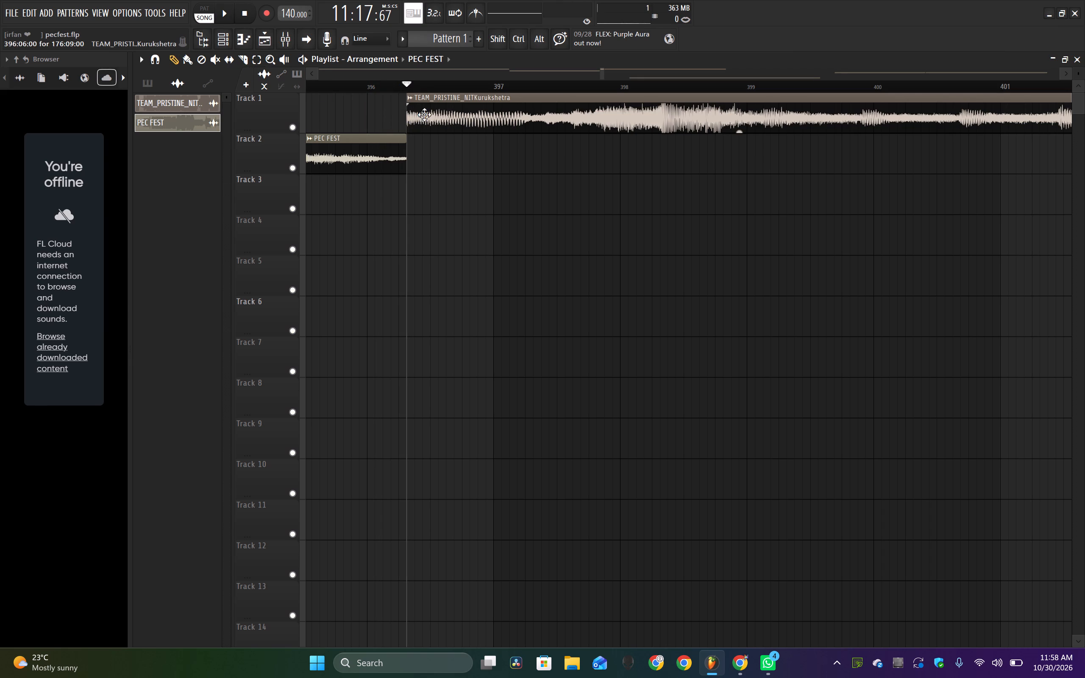
Move the trimmed TEAM_PRISTINE_NITKurukshetra segment onto Track 2, starting at 395:15 and crossfading with PEC FEST, and play the transition.
{"action": "left_click_drag", "start_coordinate": [453, 114], "coordinate": [397, 169]}
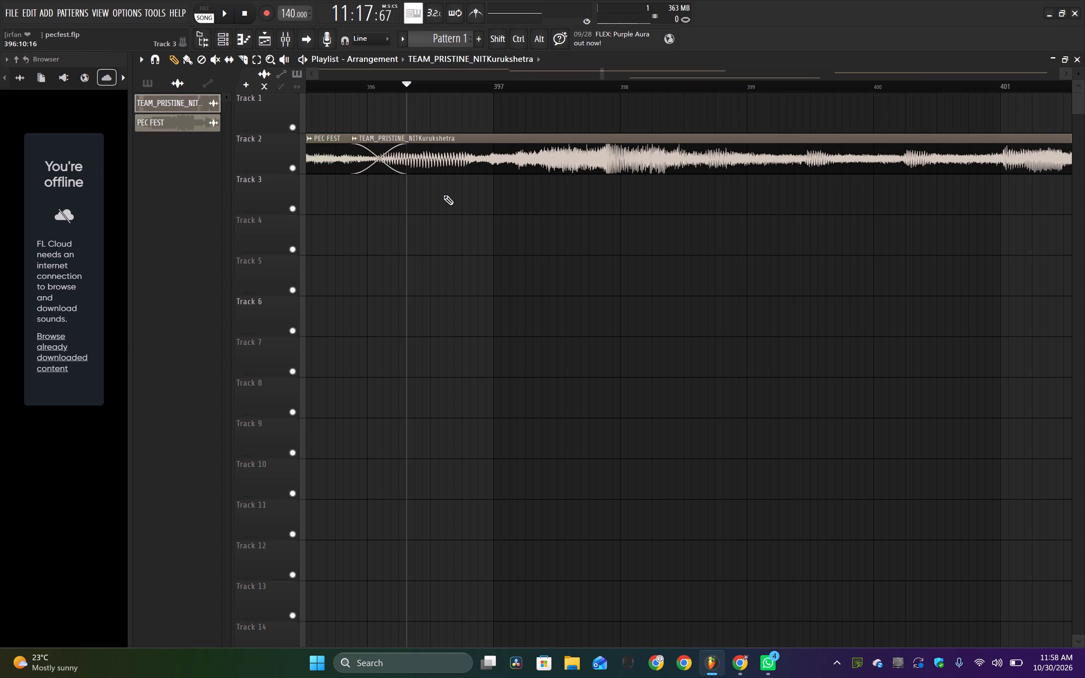
{"action": "scroll", "coordinate": [443, 195], "scroll_direction": "down", "scroll_amount": 4, "text": "ctrl"}
{"action": "left_click", "coordinate": [352, 83]}
{"action": "key", "text": "space"}
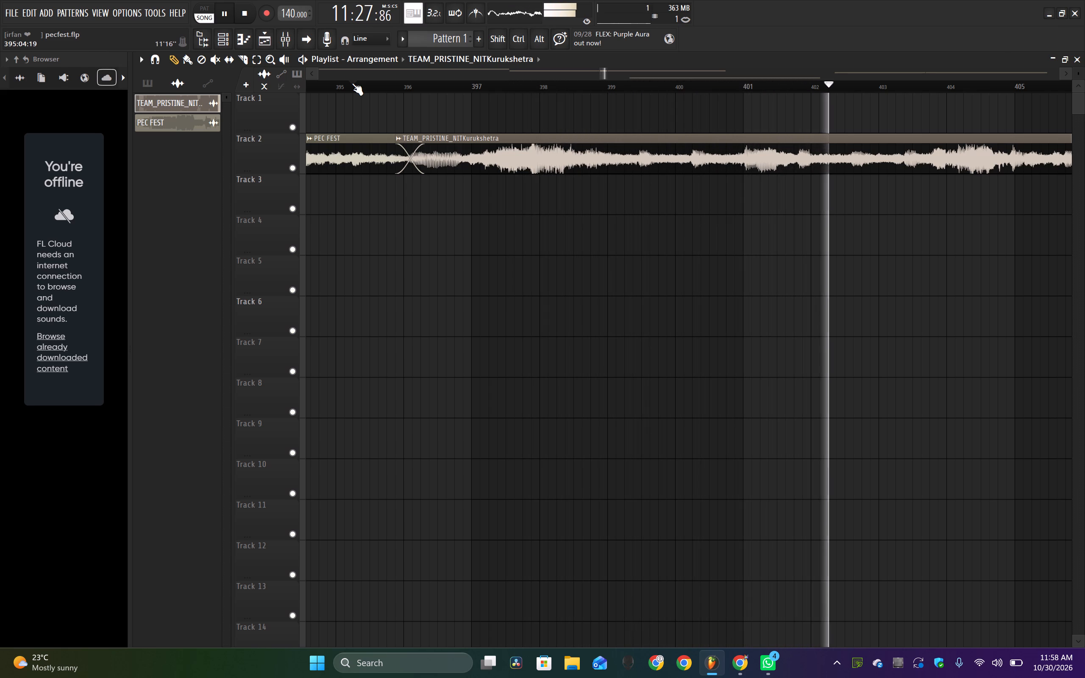
{"action": "left_click", "coordinate": [352, 83]}
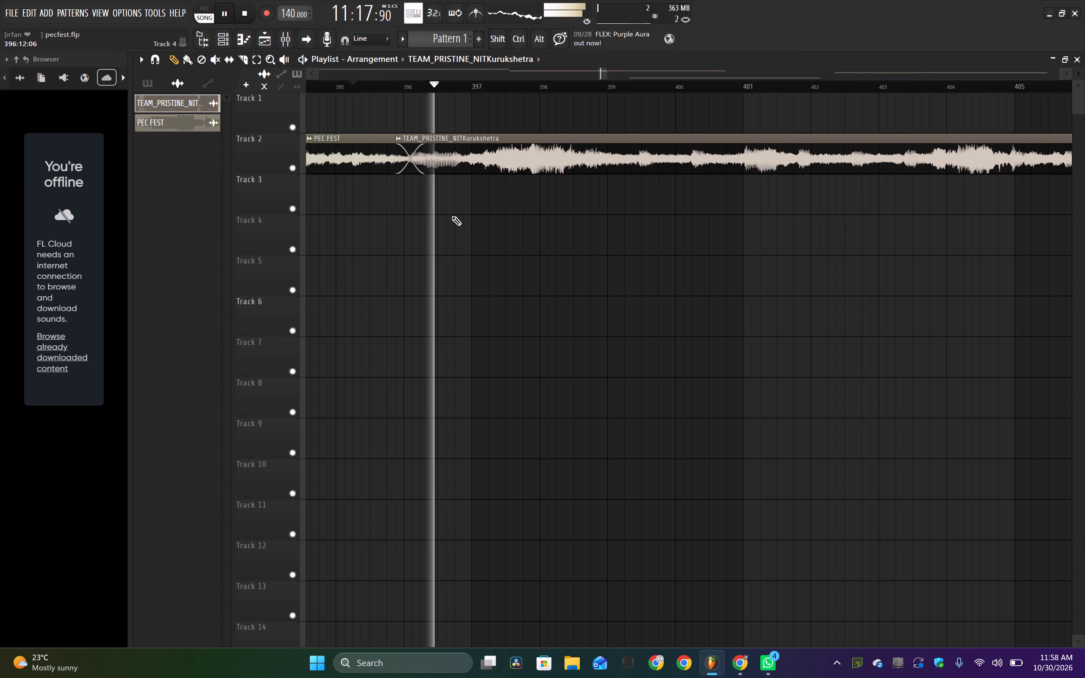
{"action": "scroll", "coordinate": [451, 216], "scroll_direction": "down", "scroll_amount": 4, "text": "ctrl"}
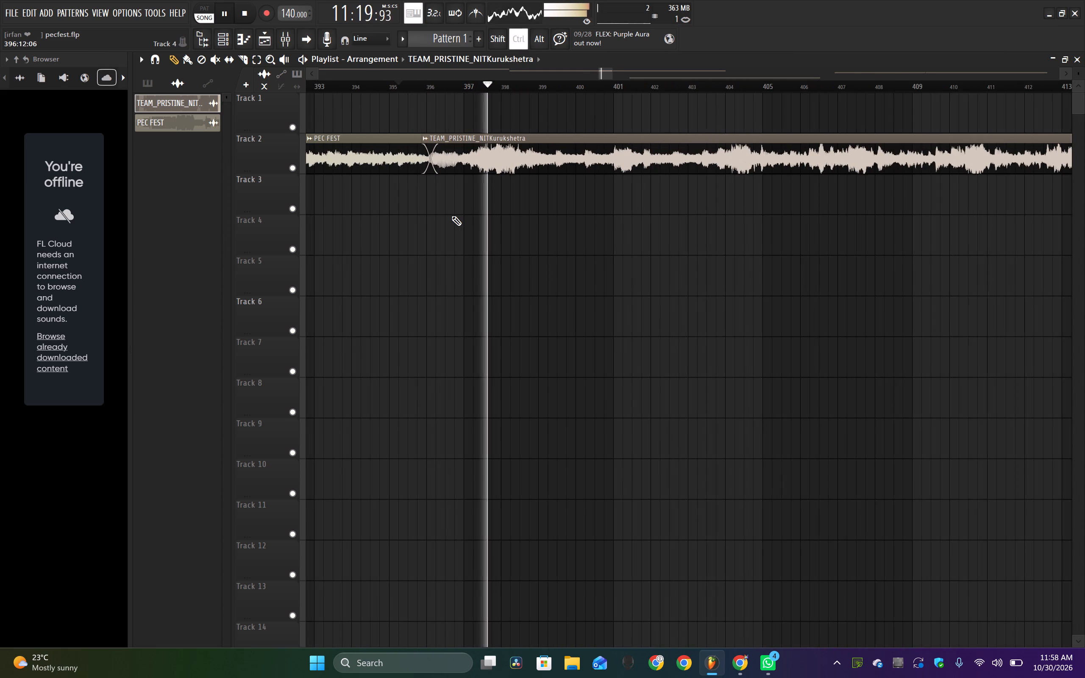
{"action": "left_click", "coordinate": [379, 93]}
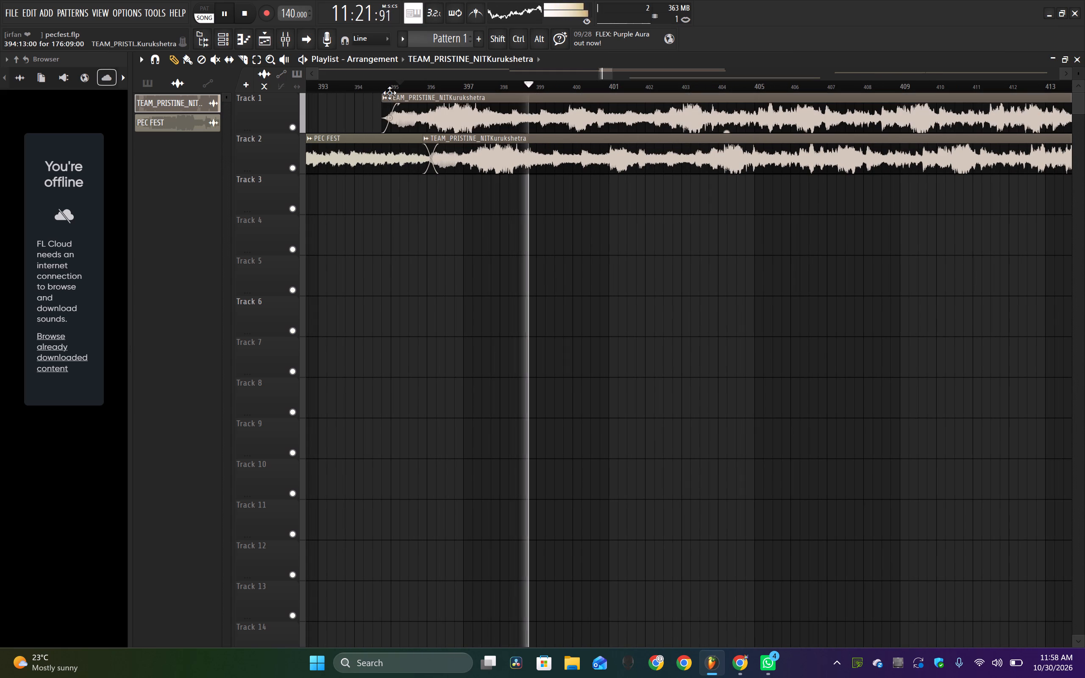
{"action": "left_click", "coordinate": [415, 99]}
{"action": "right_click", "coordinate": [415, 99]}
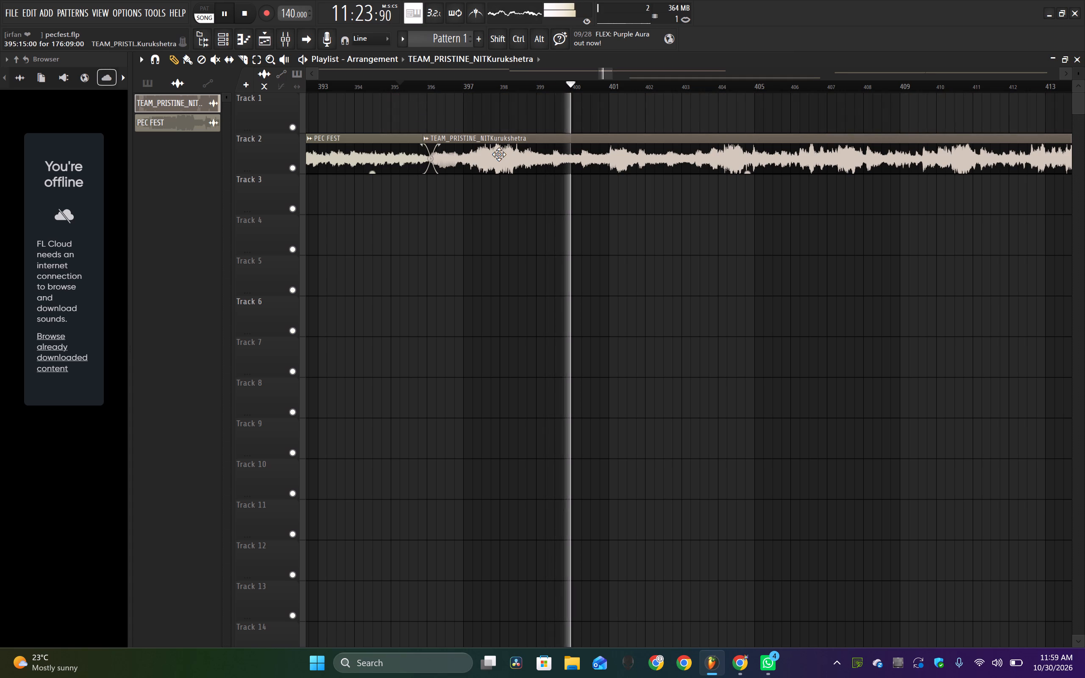
Move the TEAM_PRISTINE_NITKurukshetra segment from Track 2 down to Track 3, keeping its 395:15 start, and play the transition from the PEC FEST ending.
{"action": "left_click_drag", "start_coordinate": [498, 162], "coordinate": [495, 200]}
{"action": "scroll", "coordinate": [495, 200], "scroll_direction": "down", "scroll_amount": 9, "text": "ctrl"}
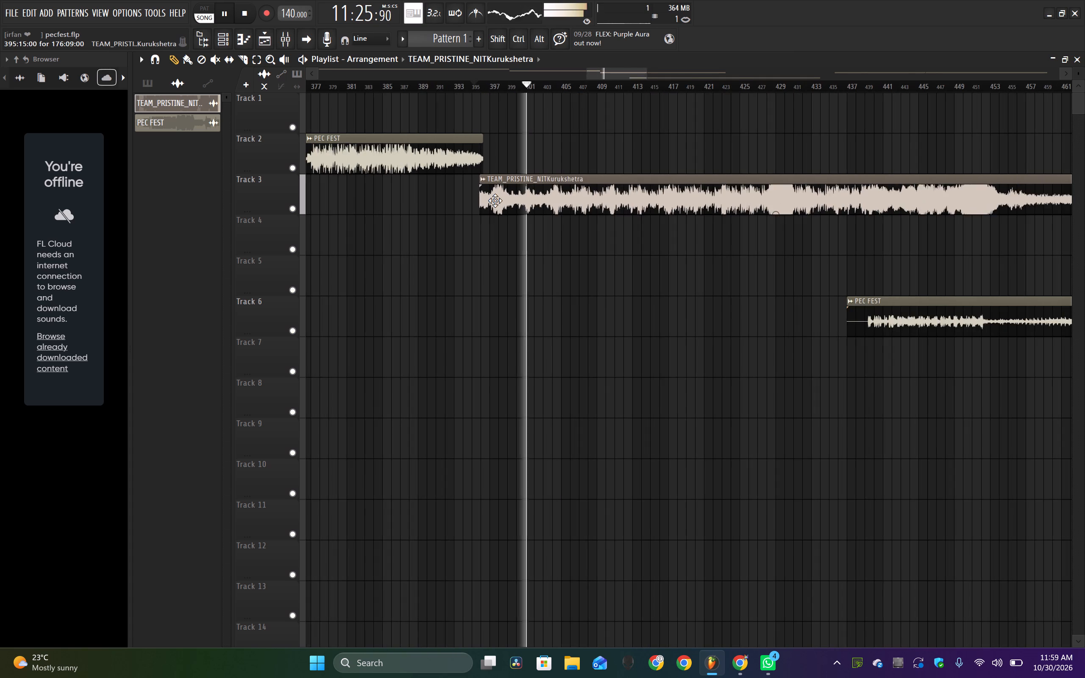
{"action": "scroll", "coordinate": [495, 200], "scroll_direction": "down", "scroll_amount": 2, "text": "ctrl"}
{"action": "scroll", "coordinate": [495, 200], "scroll_direction": "up", "scroll_amount": 14, "text": "ctrl"}
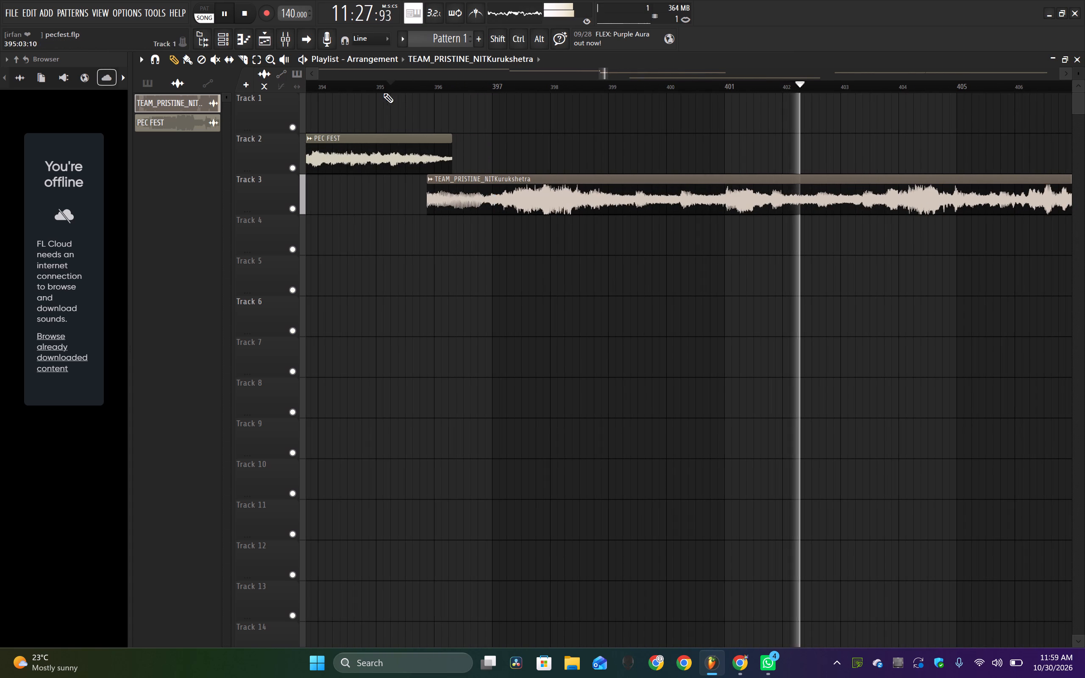
{"action": "left_click", "coordinate": [371, 89]}
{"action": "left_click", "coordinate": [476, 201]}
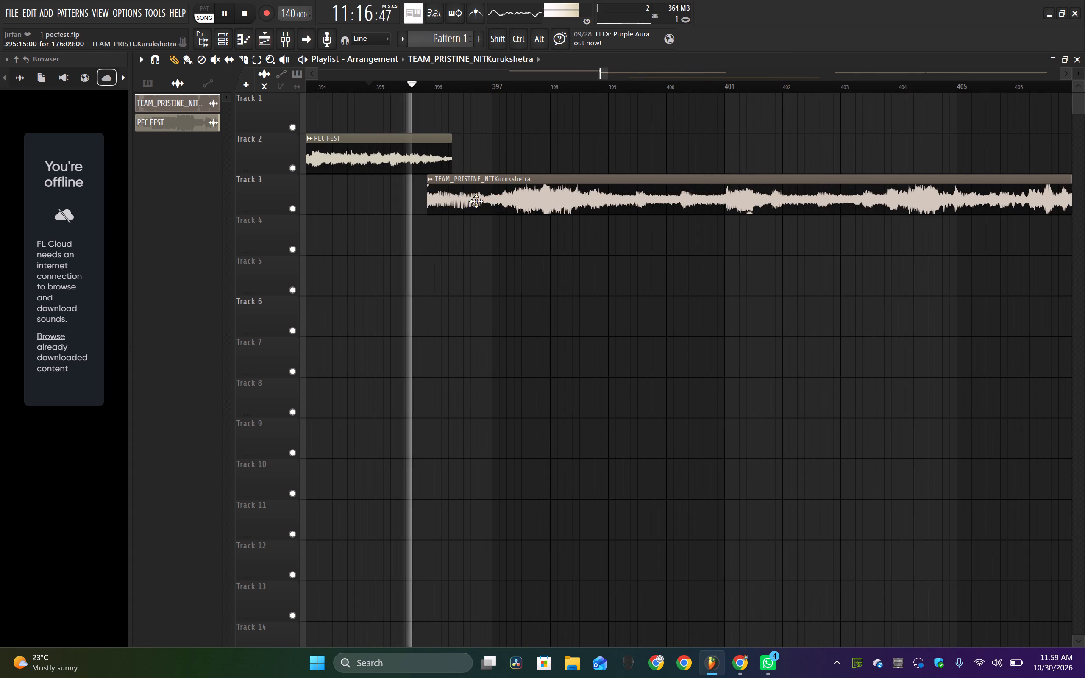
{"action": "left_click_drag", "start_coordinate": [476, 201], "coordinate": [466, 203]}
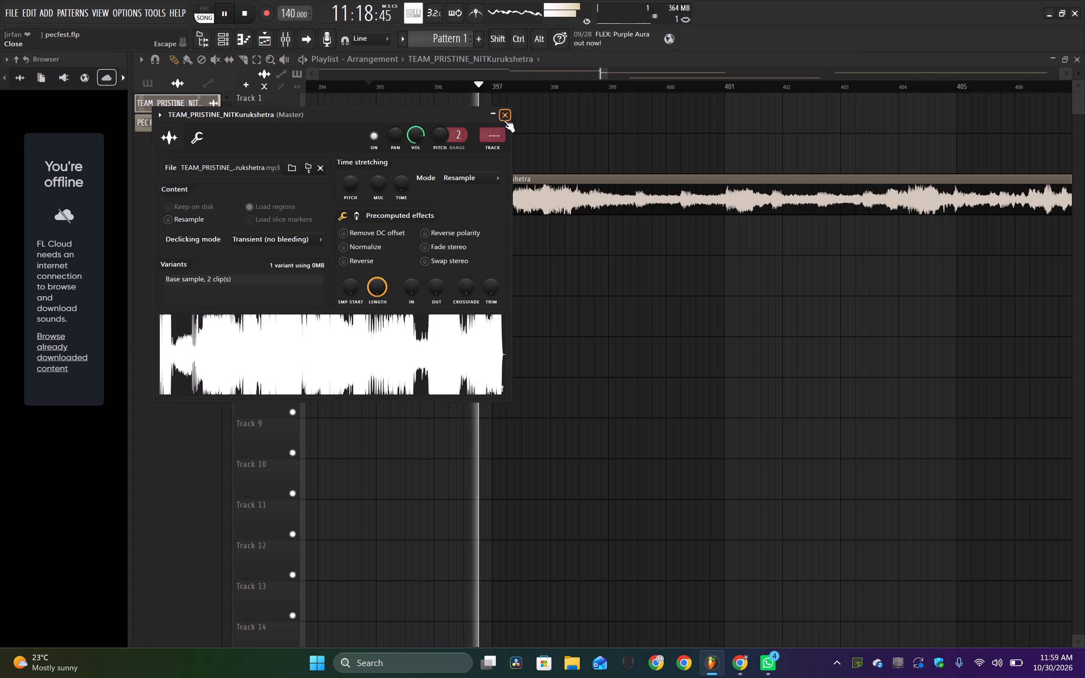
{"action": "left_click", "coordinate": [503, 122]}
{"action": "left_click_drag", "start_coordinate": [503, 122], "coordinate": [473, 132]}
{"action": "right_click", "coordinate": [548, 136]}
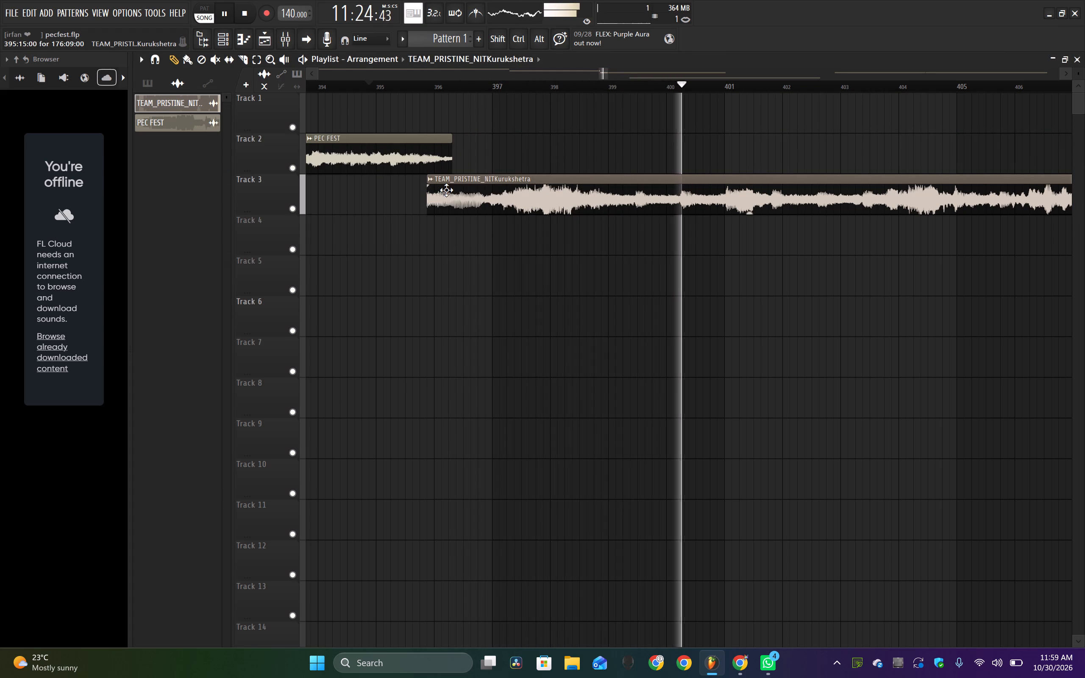
Add a fade-in of about 0.43 seconds to the start of the Track 3 TEAM_PRISTINE_NITKurukshetra segment.
{"action": "scroll", "coordinate": [444, 189], "scroll_direction": "up", "scroll_amount": 6, "text": "ctrl"}
{"action": "scroll", "coordinate": [444, 189], "scroll_direction": "right", "scroll_amount": 1}
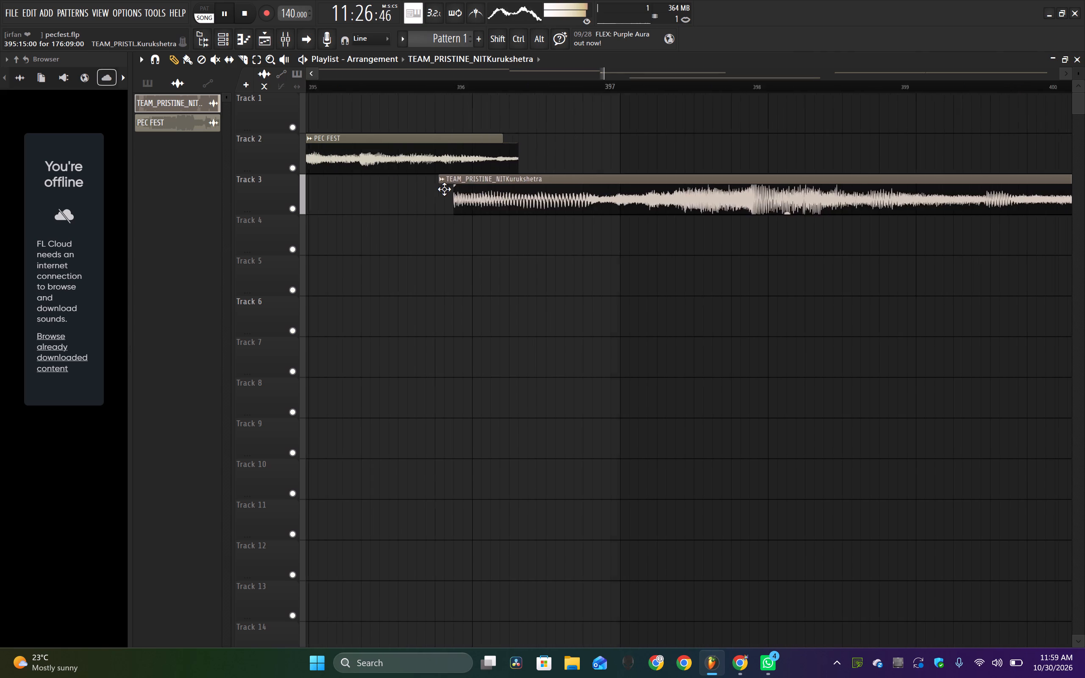
{"action": "scroll", "coordinate": [444, 189], "scroll_direction": "right", "scroll_amount": 1}
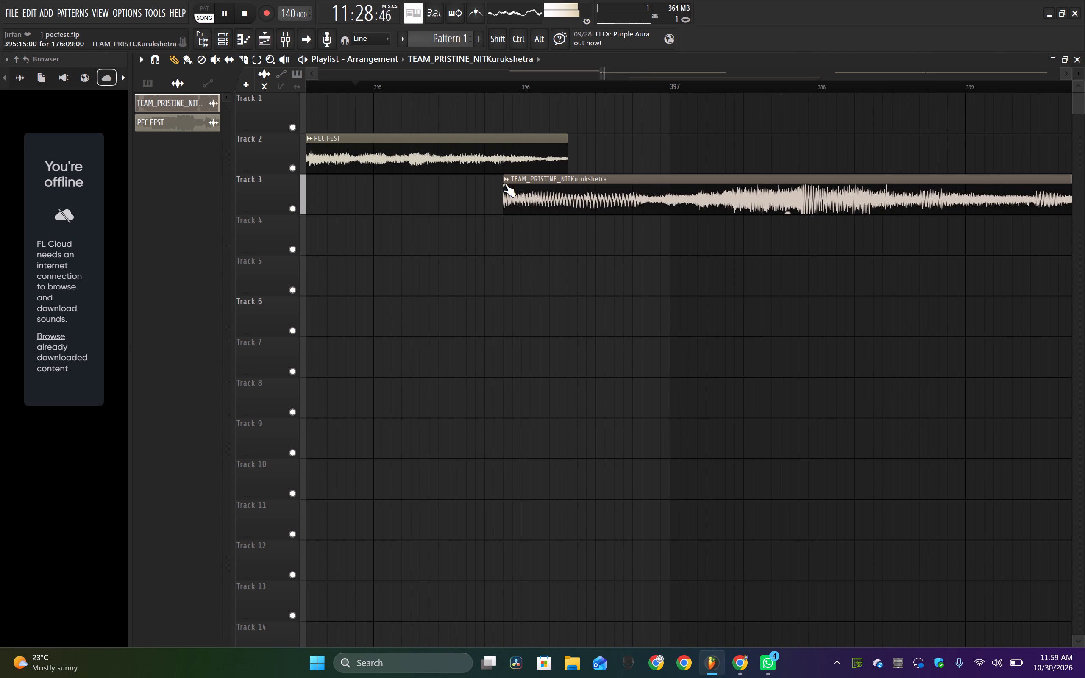
{"action": "left_click", "coordinate": [505, 183]}
{"action": "left_click", "coordinate": [587, 128]}
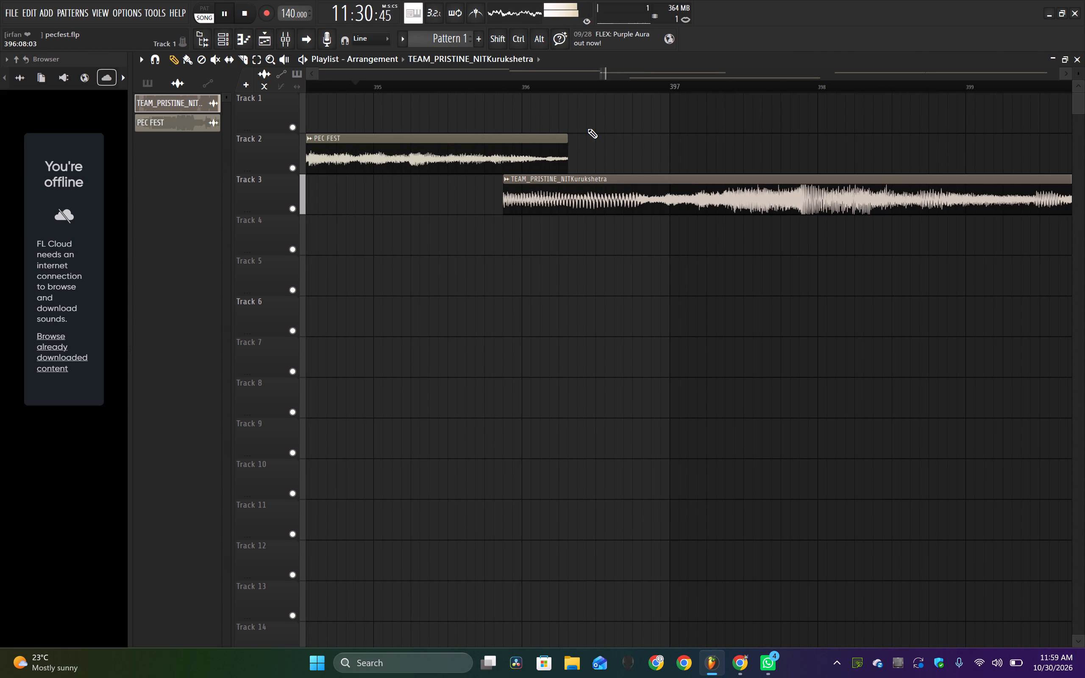
{"action": "left_click_drag", "start_coordinate": [505, 186], "coordinate": [542, 181]}
Move the Track 3 TEAM_PRISTINE_NITKurukshetra segment earlier in stages until it starts at 395:06, playing the transition between adjustments.
{"action": "left_click_drag", "start_coordinate": [593, 192], "coordinate": [559, 196]}
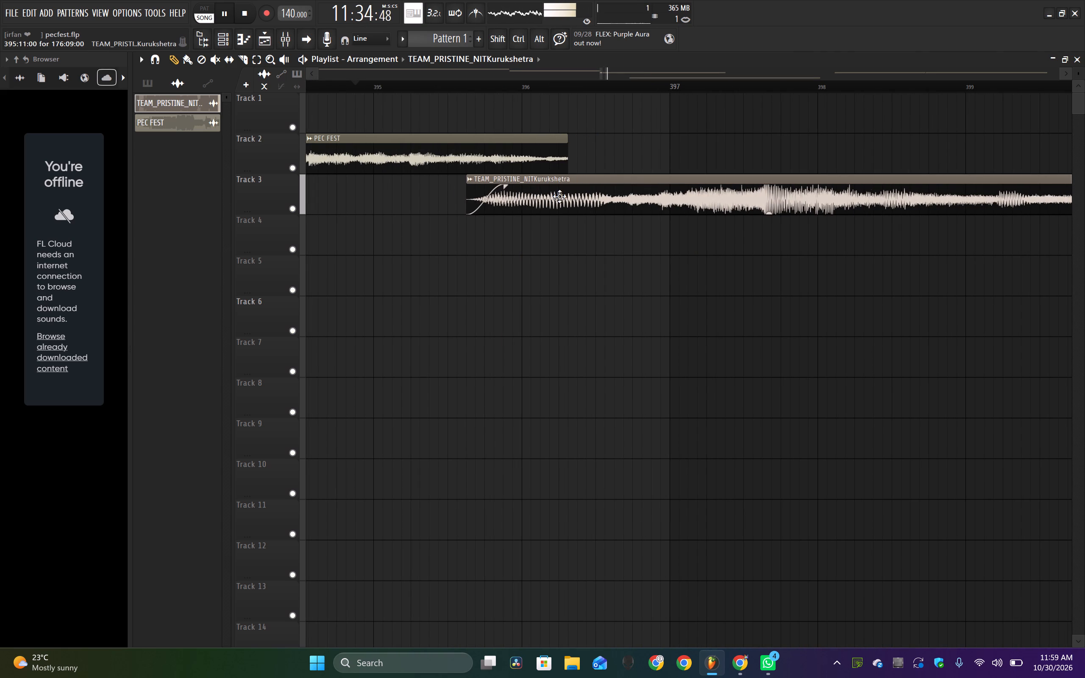
{"action": "left_click_drag", "start_coordinate": [559, 196], "coordinate": [544, 199]}
{"action": "left_click", "coordinate": [356, 87]}
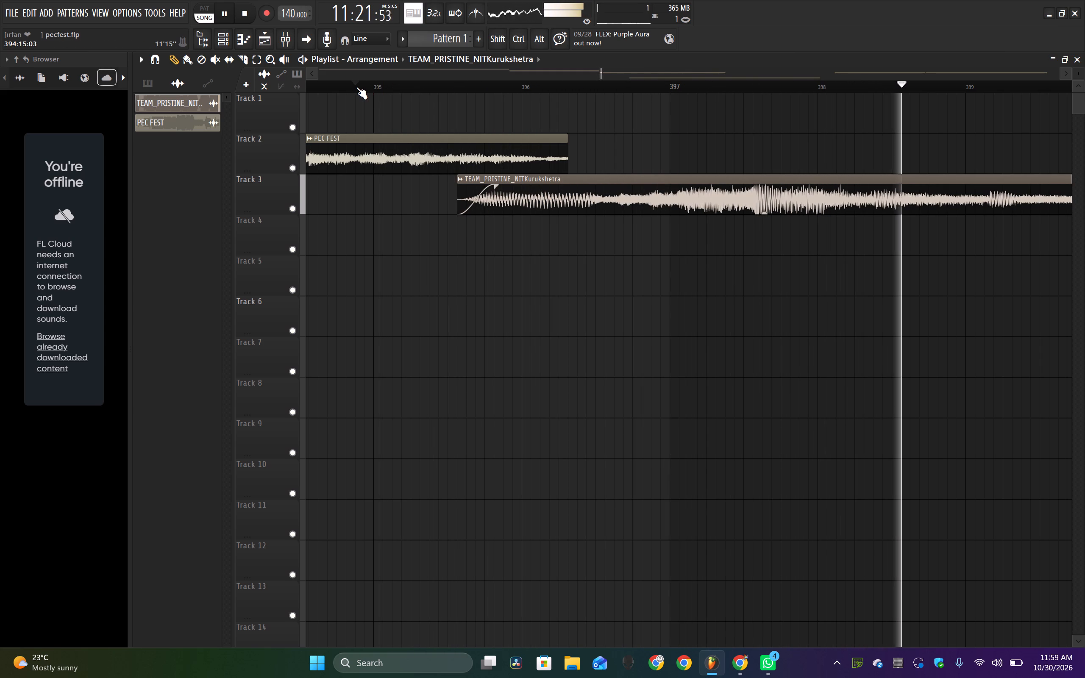
{"action": "left_click_drag", "start_coordinate": [590, 195], "coordinate": [551, 204]}
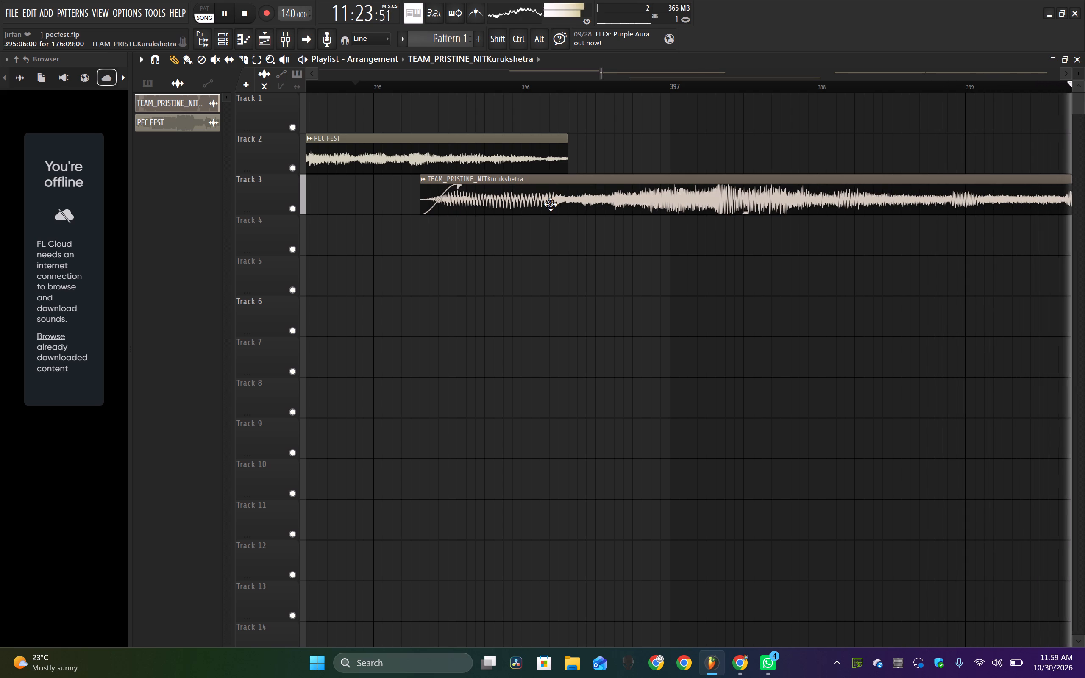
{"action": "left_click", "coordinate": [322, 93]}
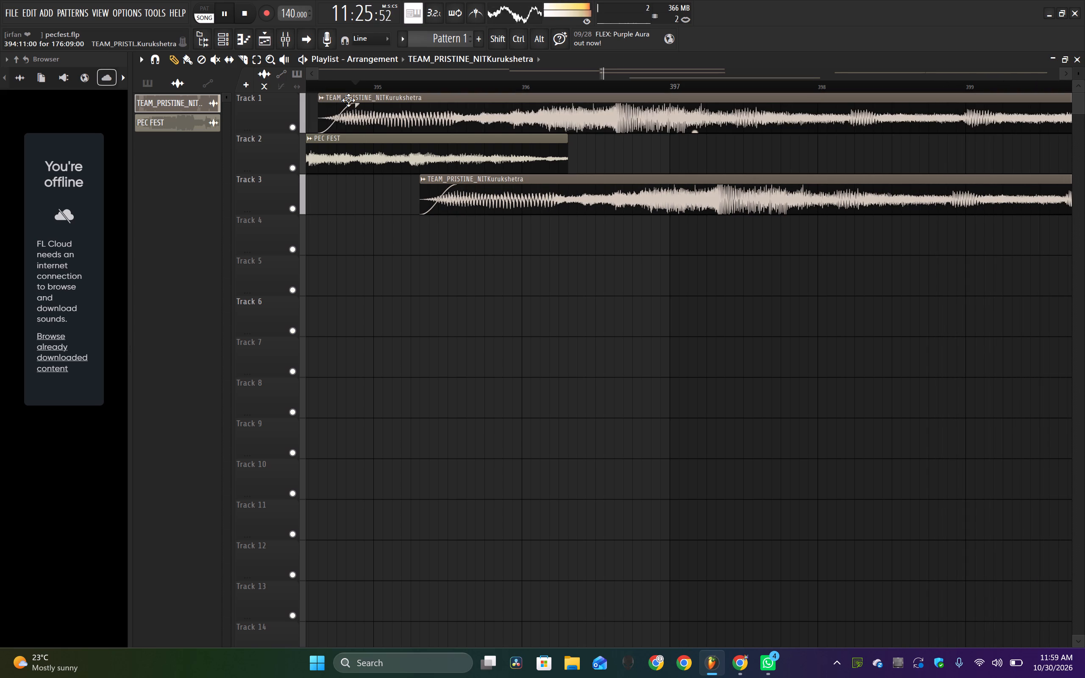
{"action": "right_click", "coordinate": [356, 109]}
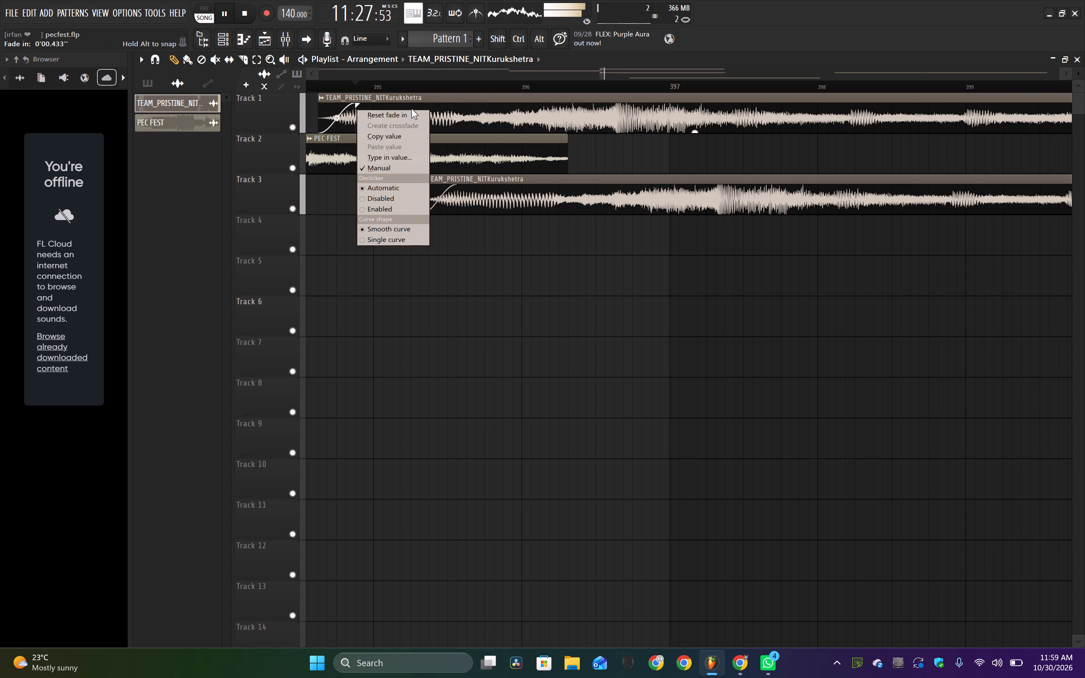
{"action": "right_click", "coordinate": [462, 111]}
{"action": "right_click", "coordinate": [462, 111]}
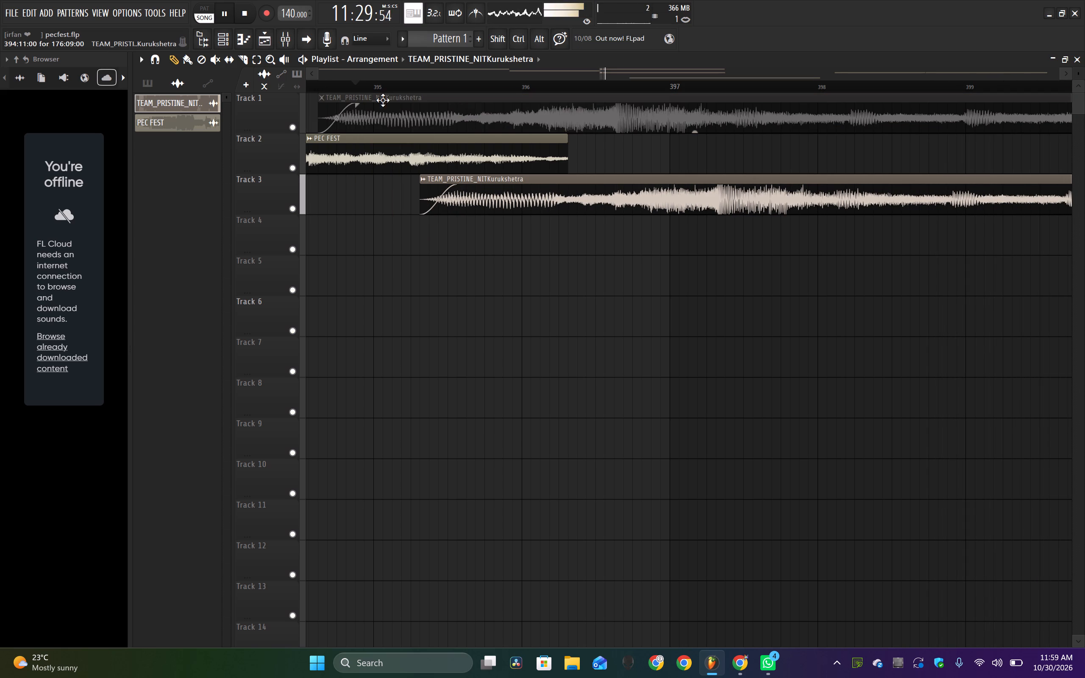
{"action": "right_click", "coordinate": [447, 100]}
Play the transition from PEC FEST on Track 2 into the Track 3 segment, starting at about 394:12.
{"action": "left_click", "coordinate": [327, 86]}
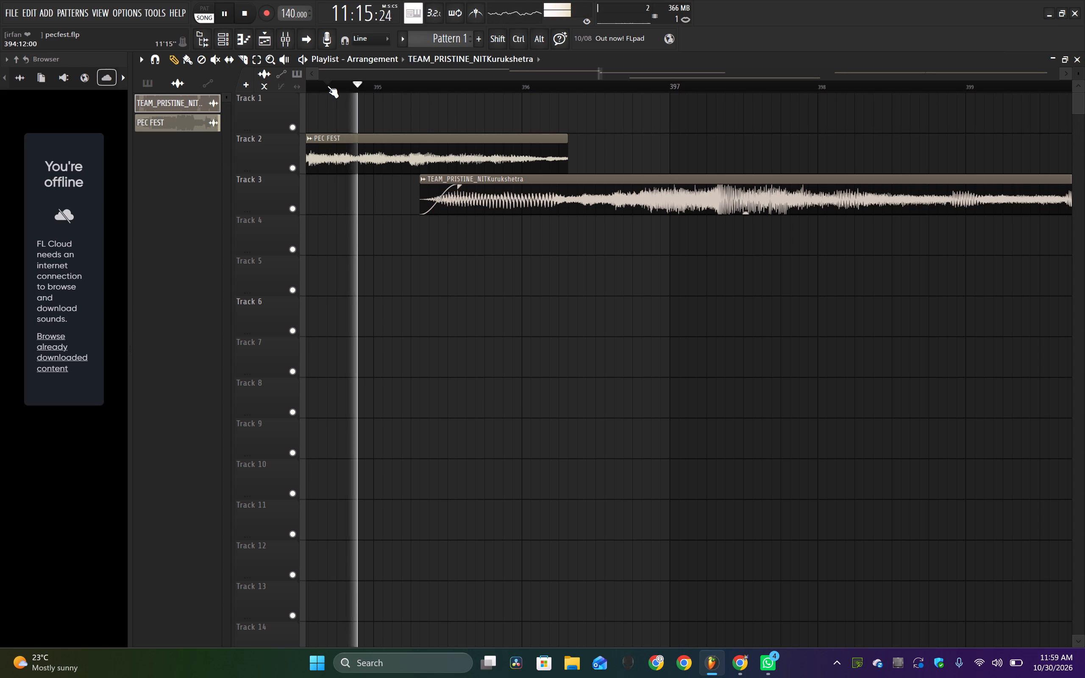
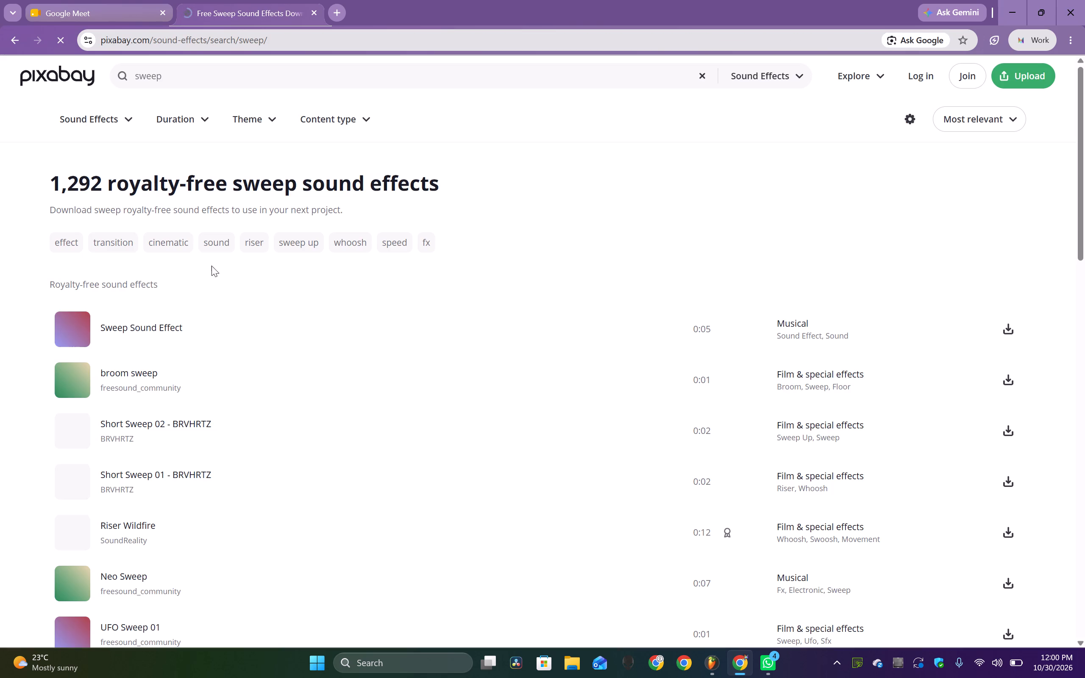
Search the Pixabay sound effects for "bass sweep" after looking through the sweep results.
{"action": "scroll", "coordinate": [84, 361], "scroll_direction": "down", "scroll_amount": 2}
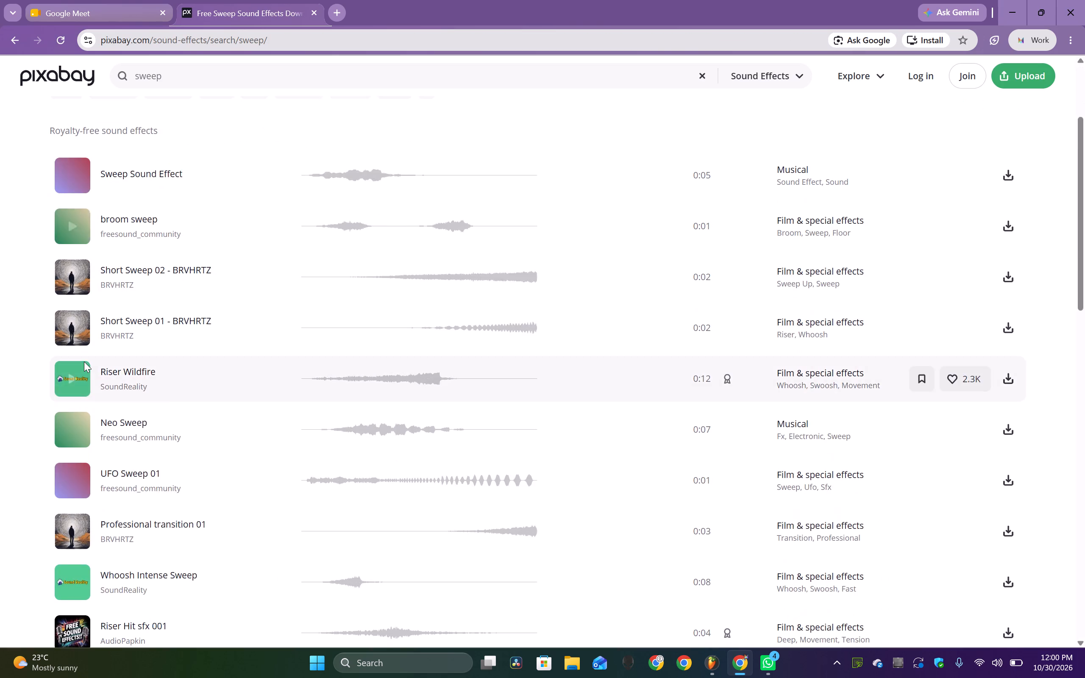
{"action": "scroll", "coordinate": [84, 361], "scroll_direction": "down", "scroll_amount": 2}
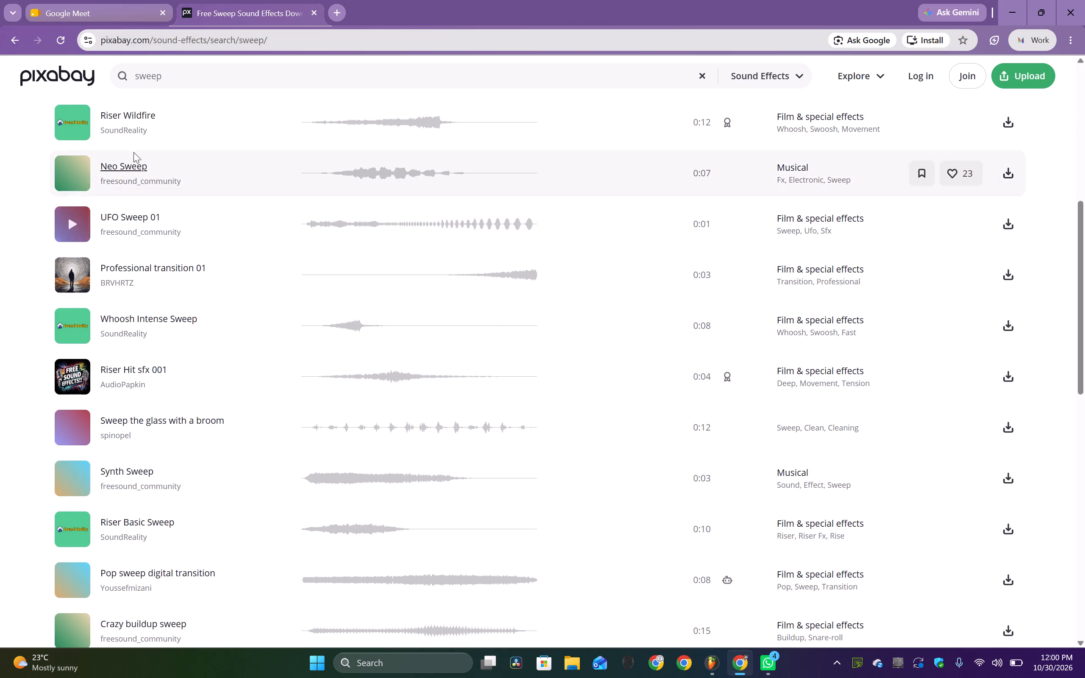
{"action": "left_click", "coordinate": [138, 71]}
{"action": "type", "text": "bass"}
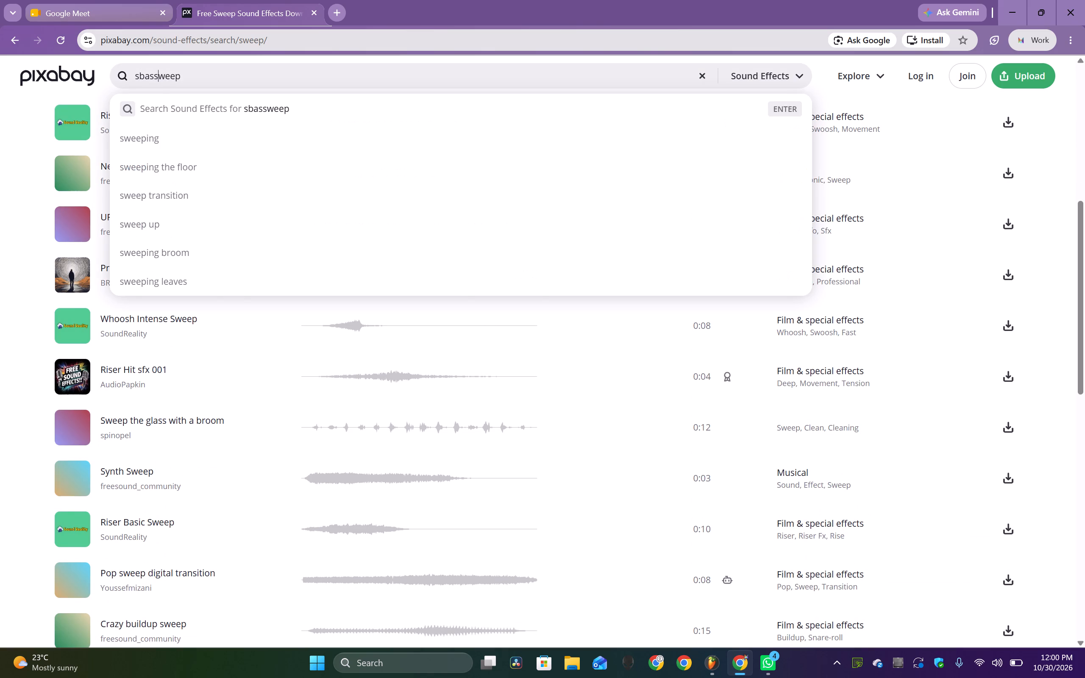
{"action": "key", "text": "BackSpace"}
{"action": "key", "text": "BackSpace"}
{"action": "key", "text": "BackSpace"}
{"action": "key", "text": "BackSpace"}
{"action": "key", "text": "BackSpace"}
{"action": "key", "text": "BackSpace"}
{"action": "key", "text": "BackSpace"}
{"action": "type", "text": "bass s"}
{"action": "key", "text": "Return"}
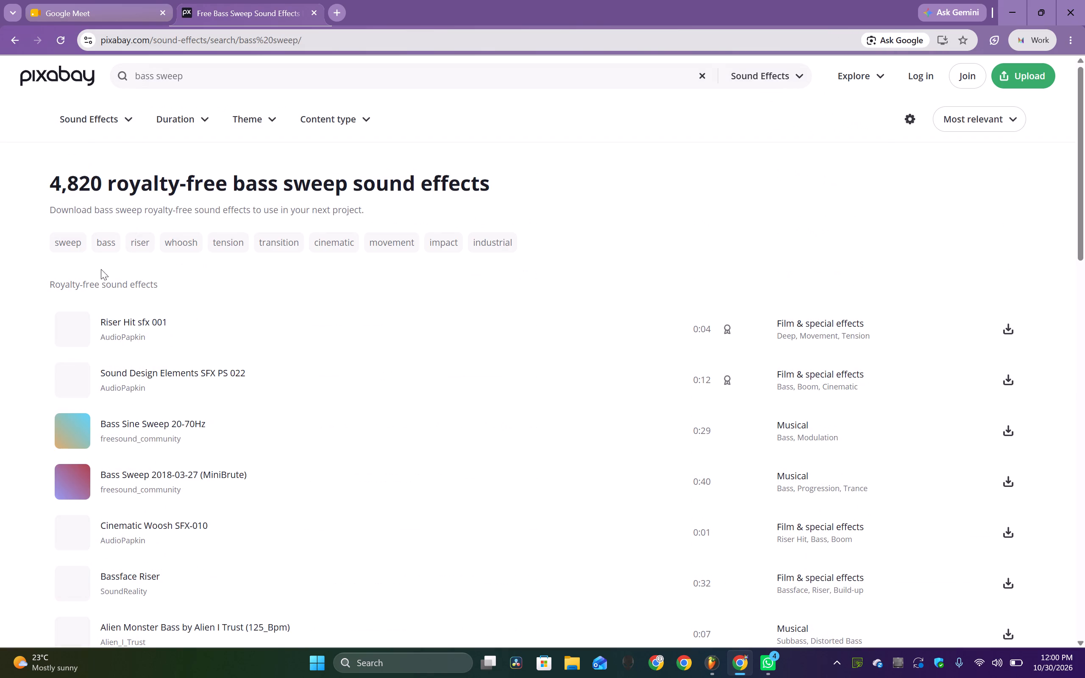
Look through the bass sweep results and preview the Riser Hit sfx 125 sound effect.
{"action": "scroll", "coordinate": [122, 386], "scroll_direction": "down", "scroll_amount": 7}
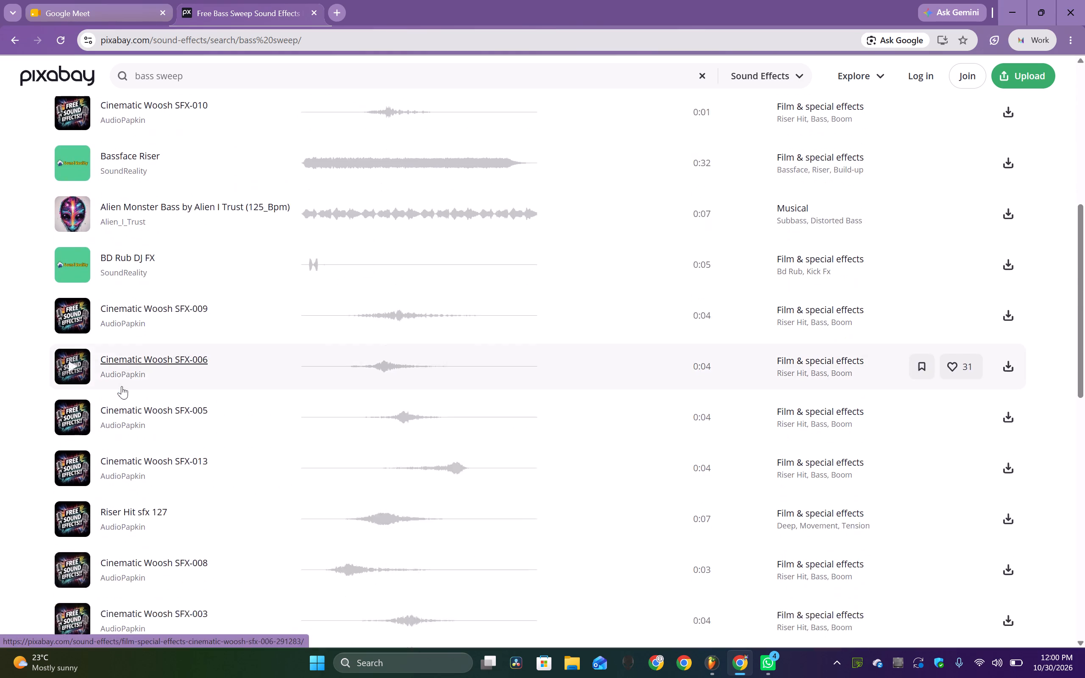
{"action": "scroll", "coordinate": [122, 386], "scroll_direction": "down", "scroll_amount": 4}
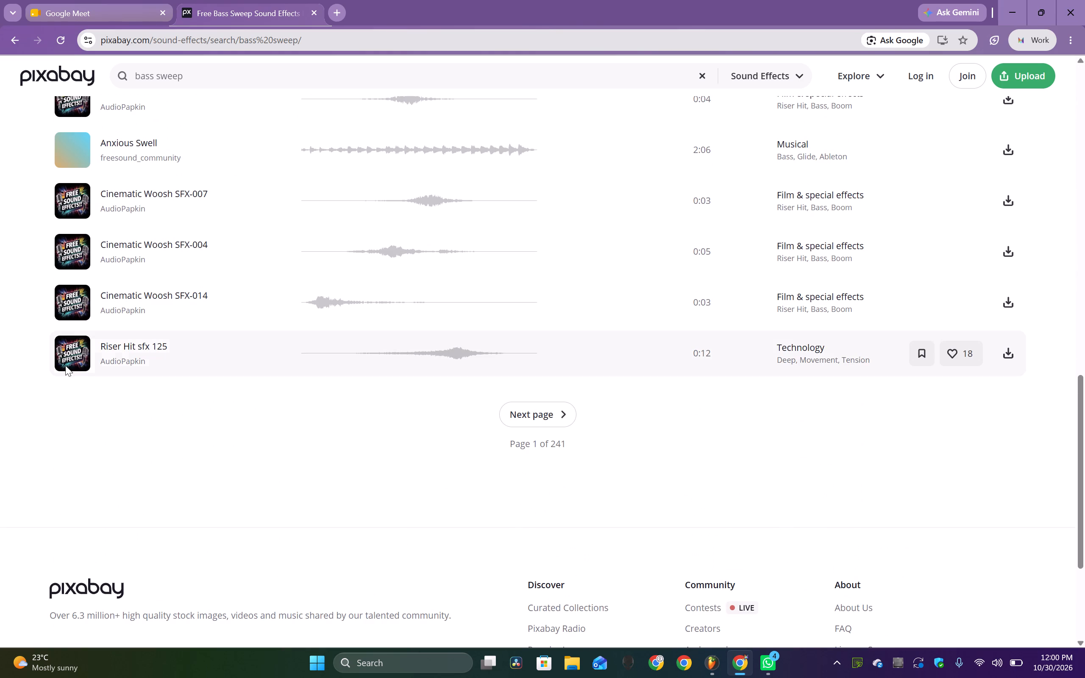
{"action": "left_click", "coordinate": [69, 358]}
{"action": "left_click", "coordinate": [72, 353]}
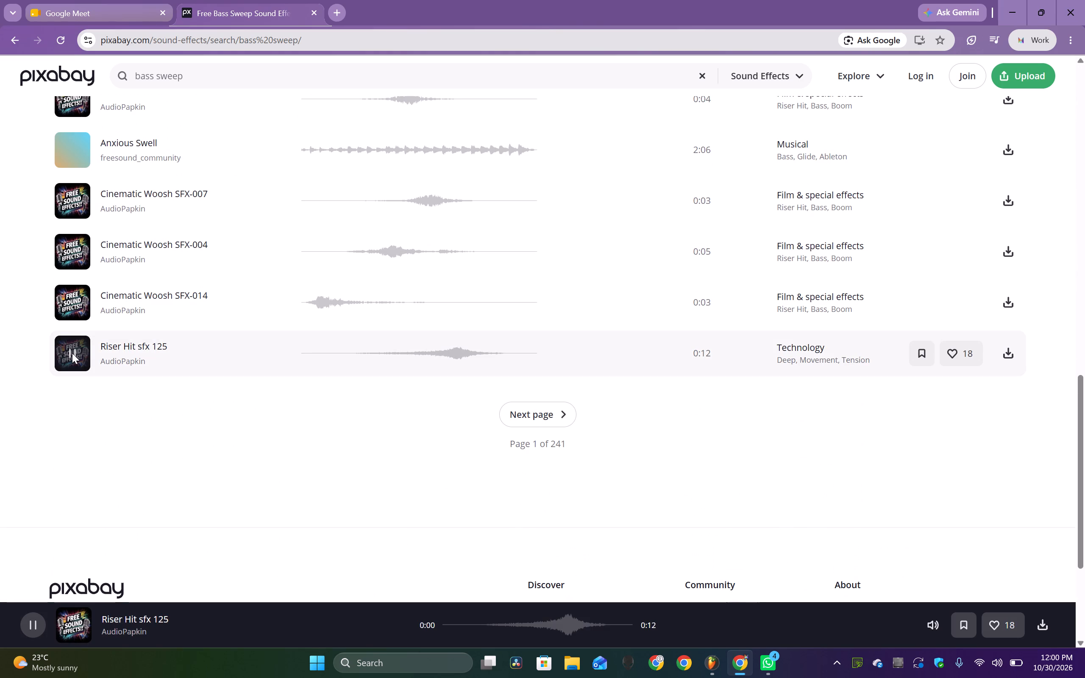
{"action": "left_click", "coordinate": [389, 346]}
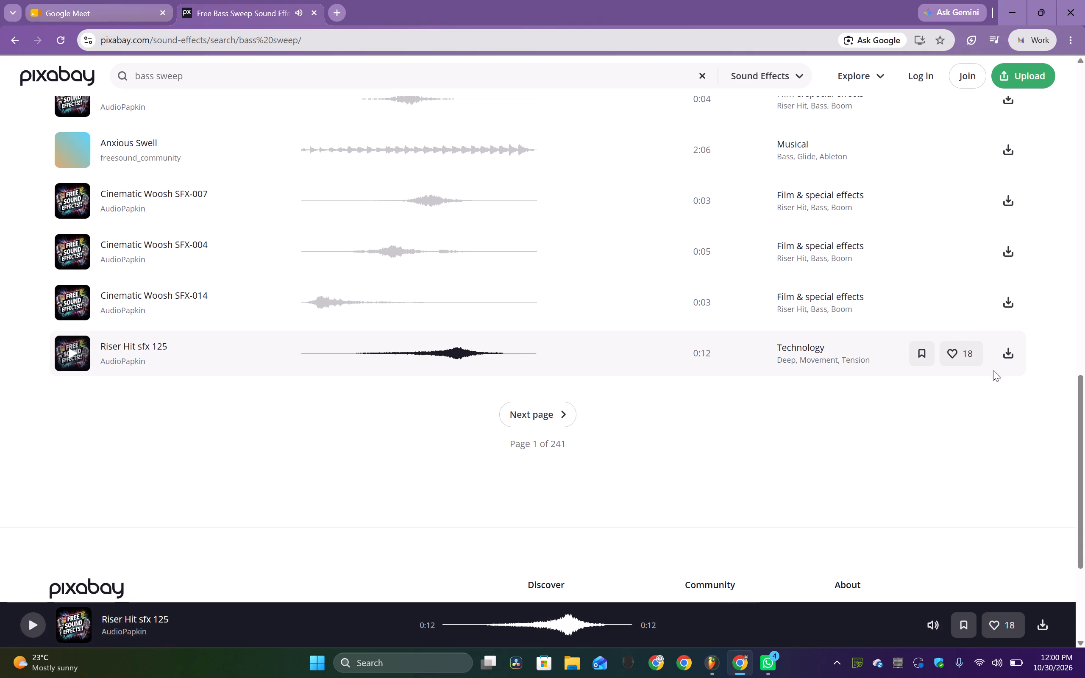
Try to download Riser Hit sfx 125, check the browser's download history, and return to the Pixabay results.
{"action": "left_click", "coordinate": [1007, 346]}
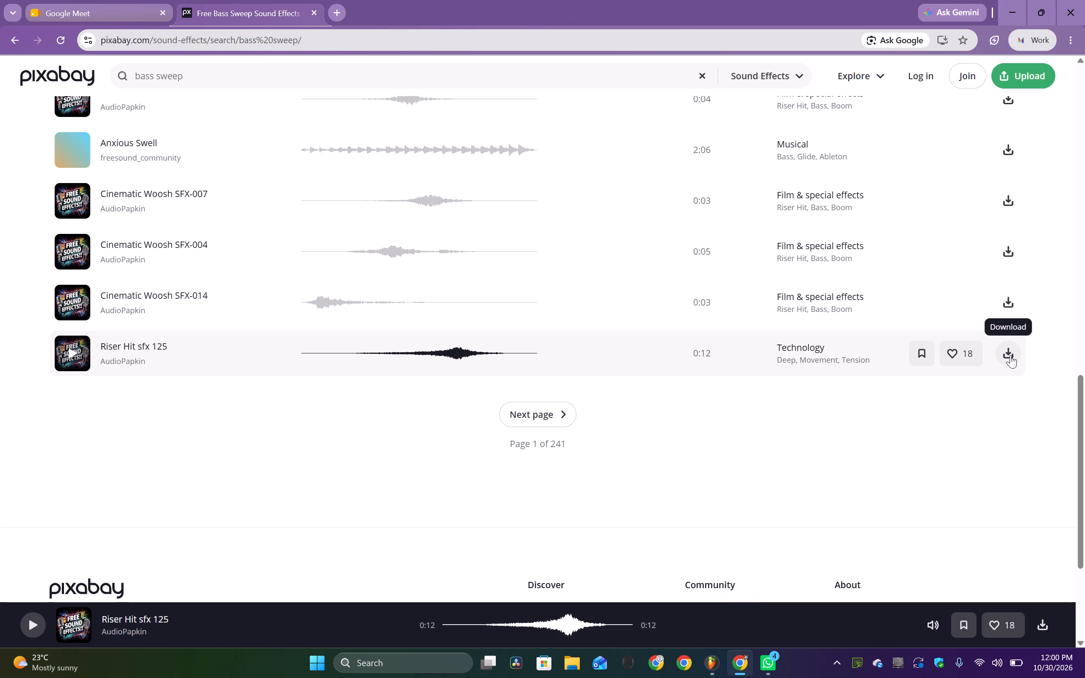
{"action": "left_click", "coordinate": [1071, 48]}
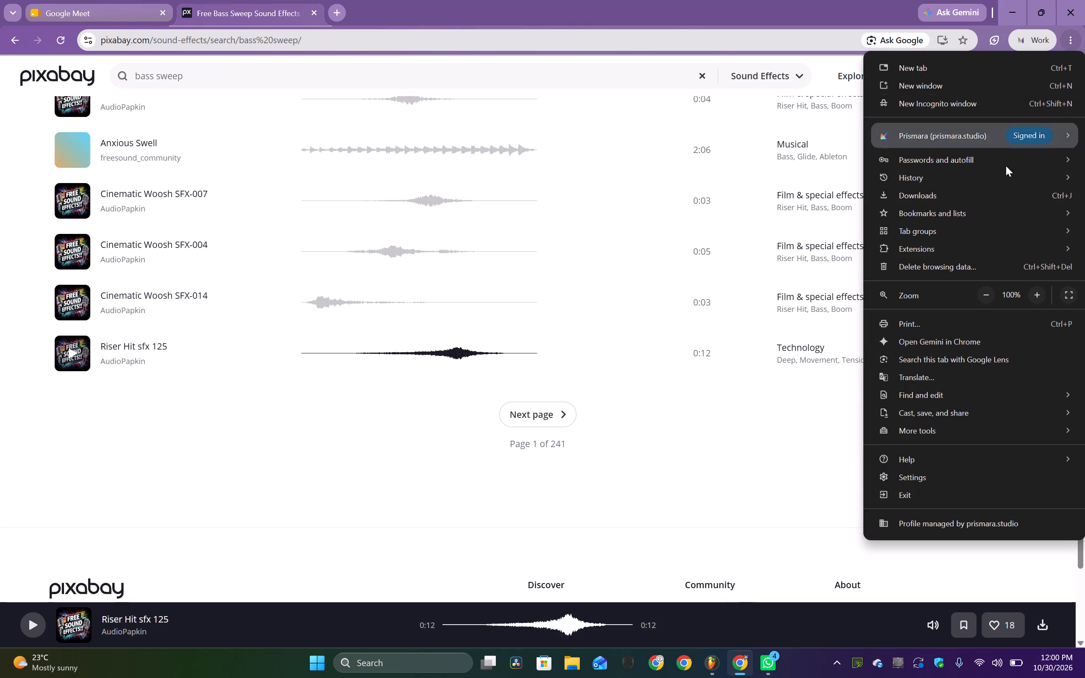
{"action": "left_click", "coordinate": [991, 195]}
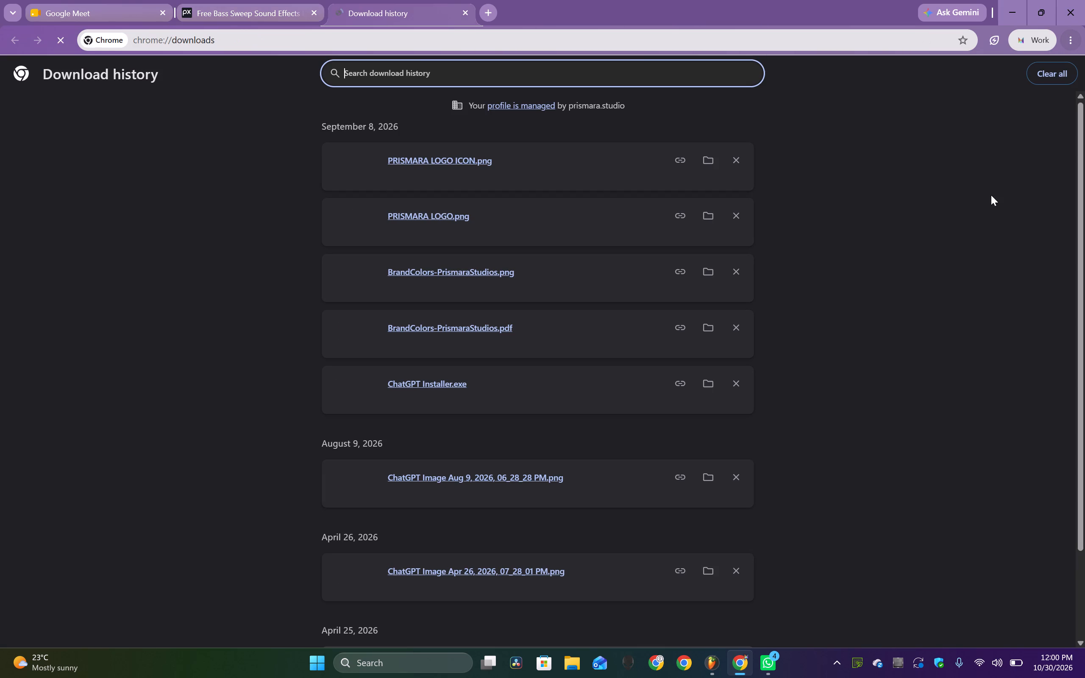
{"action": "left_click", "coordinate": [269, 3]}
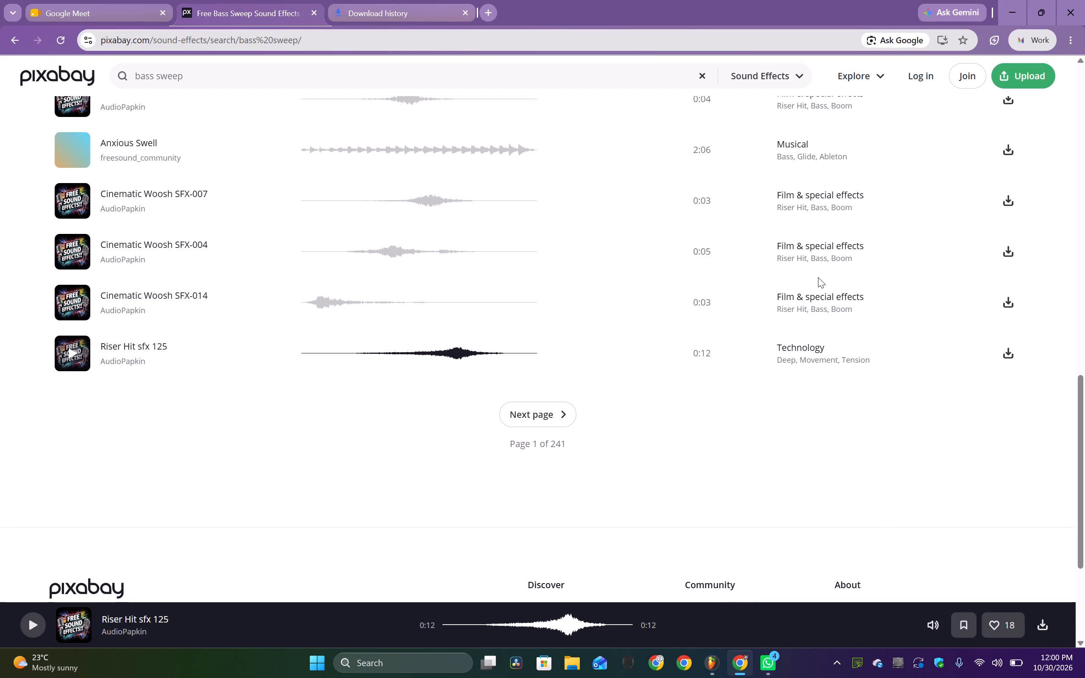
Download Riser Hit sfx 125 as an MP3 into the pecfest folder inside pristine on the D: drive.
{"action": "left_click", "coordinate": [1010, 354]}
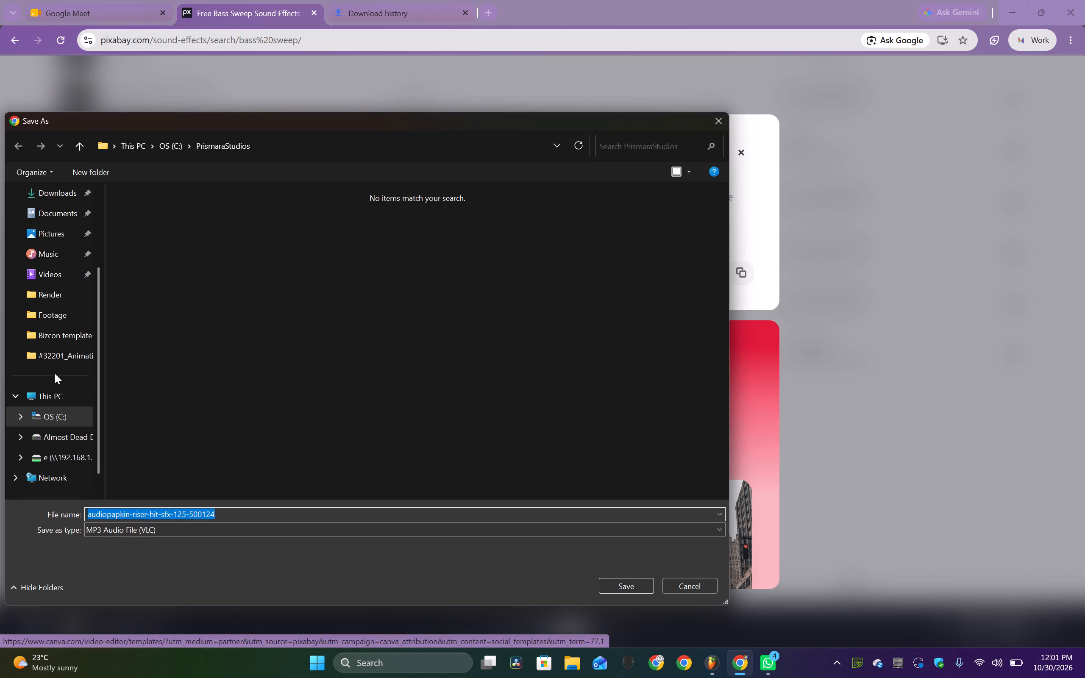
{"action": "left_click", "coordinate": [53, 414]}
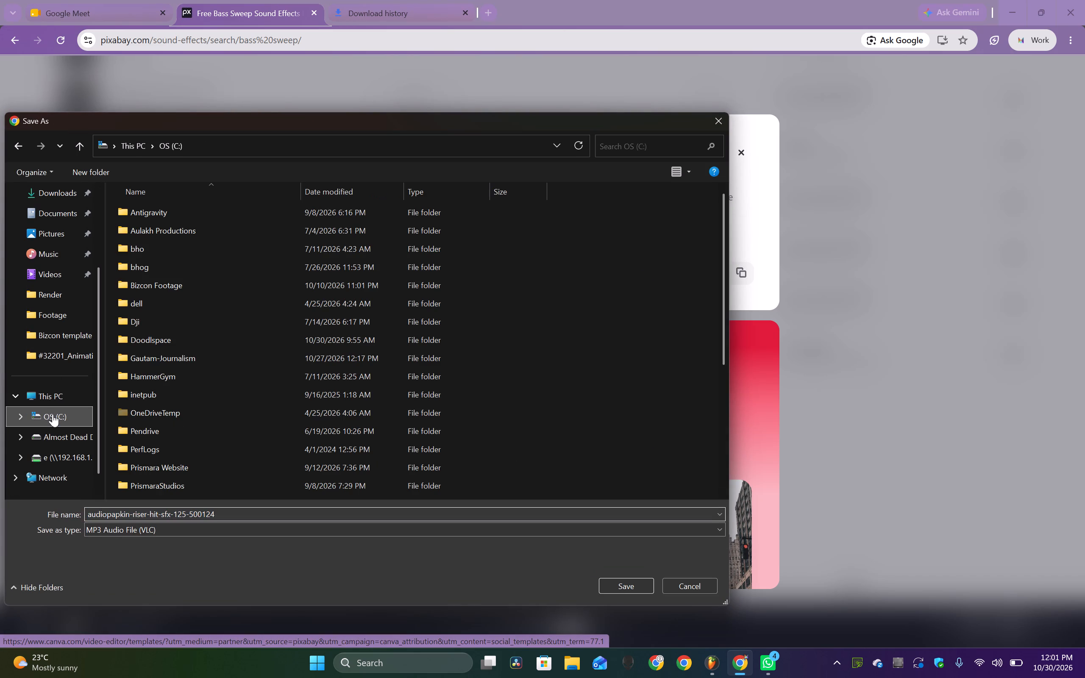
{"action": "left_click", "coordinate": [179, 395]}
{"action": "type", "text": "pristn"}
{"action": "scroll", "coordinate": [179, 395], "scroll_direction": "down", "scroll_amount": 1}
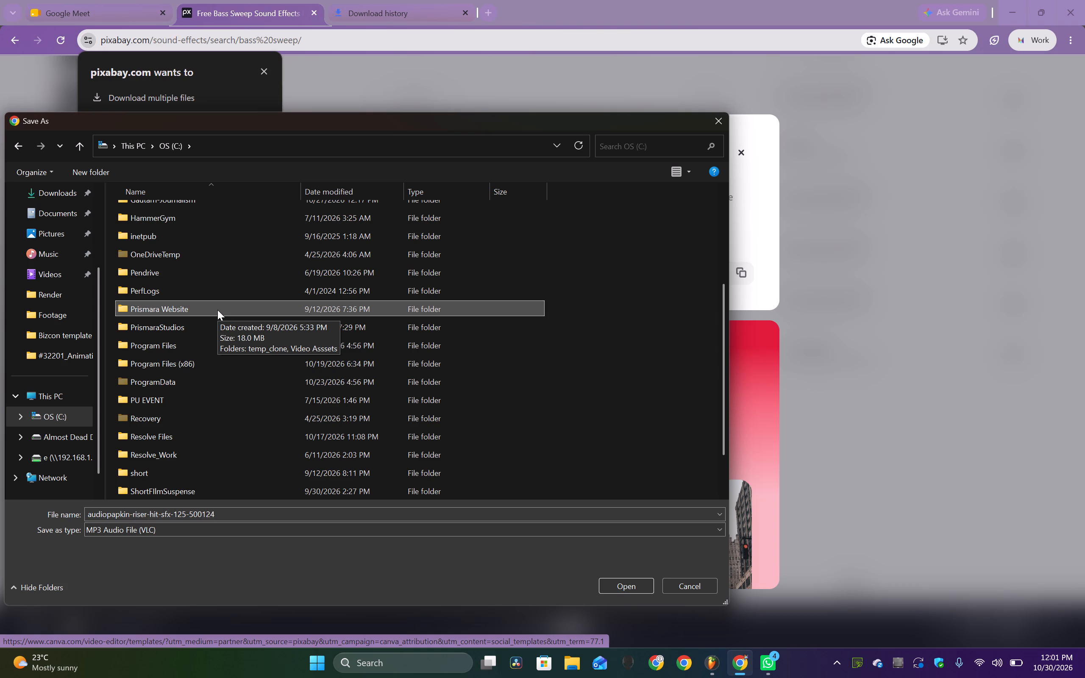
{"action": "left_click", "coordinate": [54, 414]}
{"action": "scroll", "coordinate": [253, 391], "scroll_direction": "down", "scroll_amount": 17}
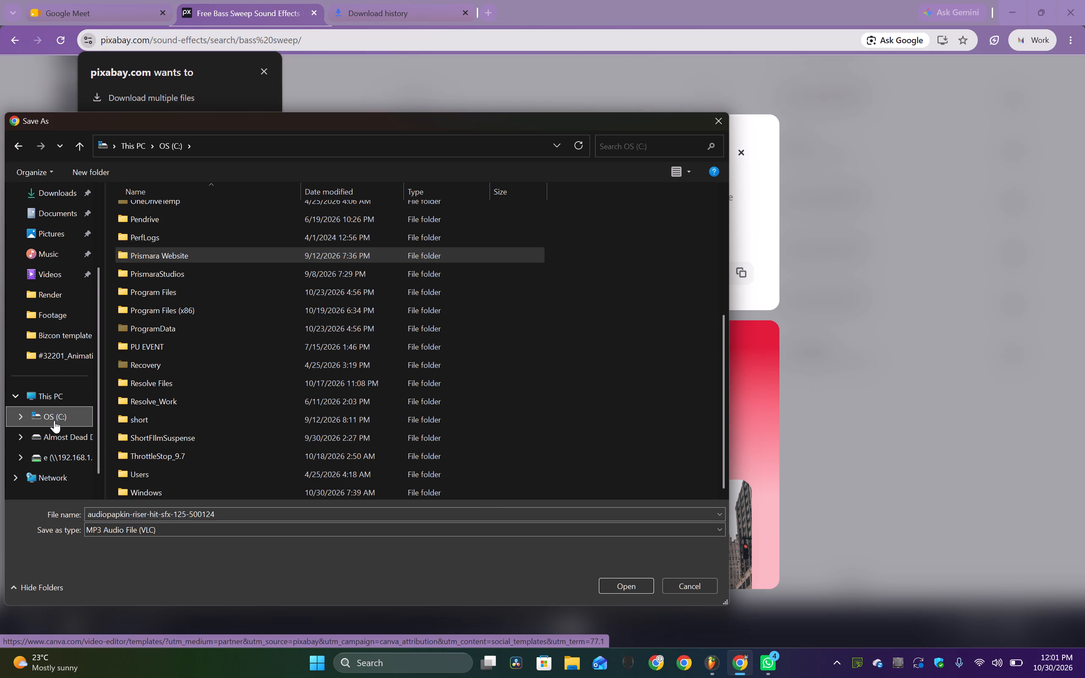
{"action": "left_click", "coordinate": [55, 440]}
{"action": "double_click", "coordinate": [160, 255]}
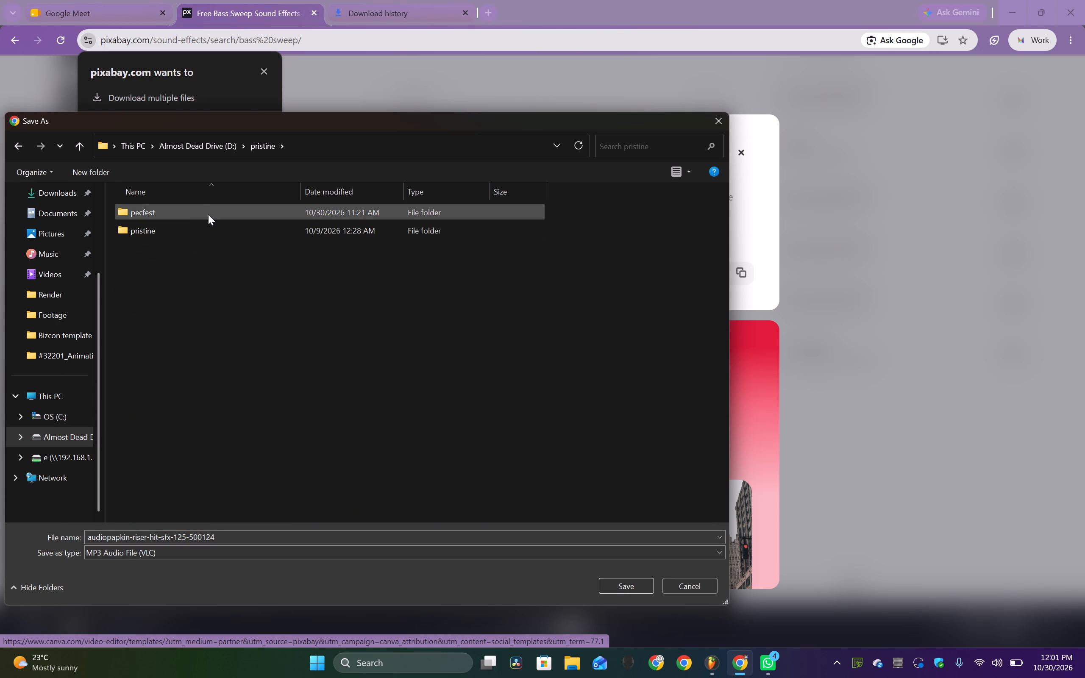
{"action": "double_click", "coordinate": [208, 214]}
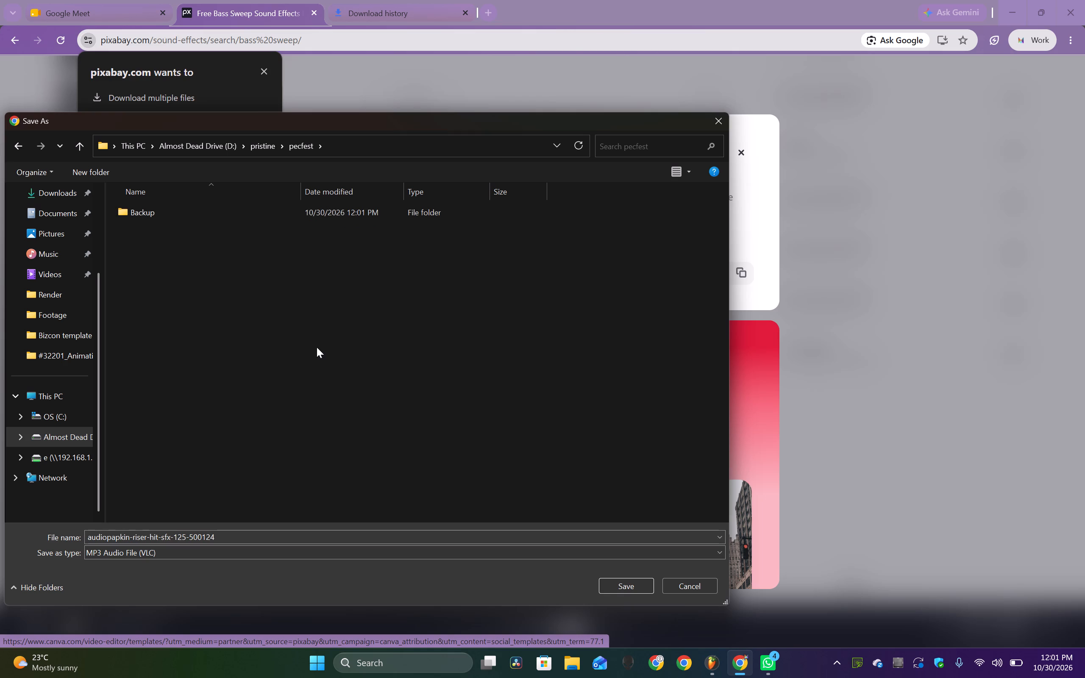
{"action": "left_click", "coordinate": [629, 587]}
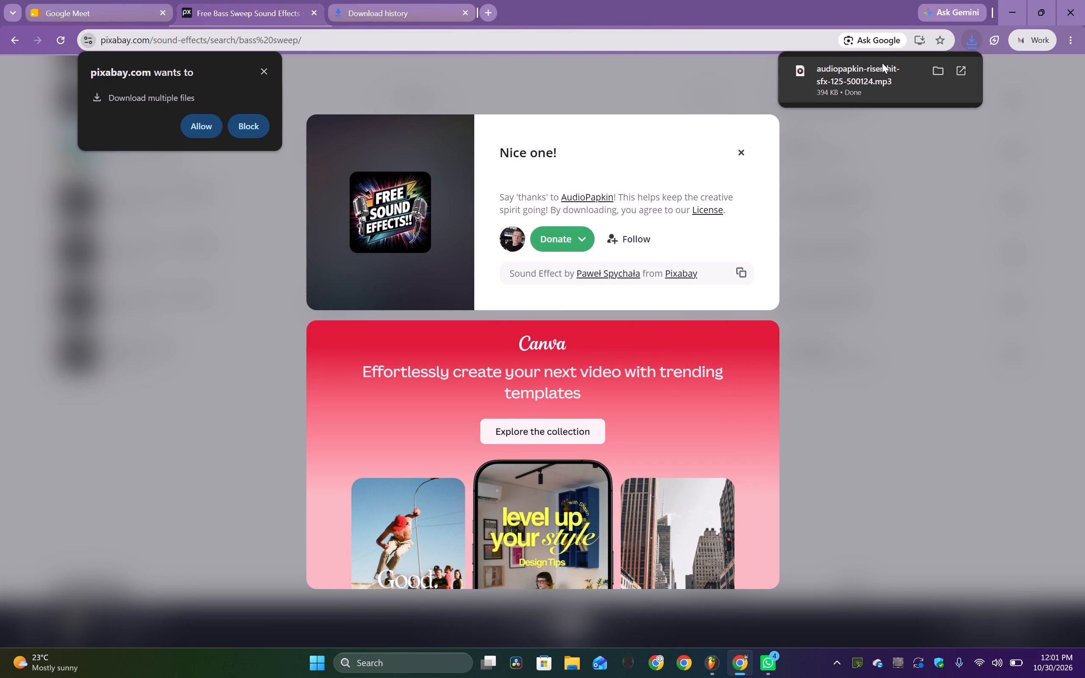
Bring the downloaded riser MP3 into the FL Studio playlist on Track 4, starting at 390:10, and play the transition.
{"action": "left_click_drag", "start_coordinate": [882, 63], "coordinate": [697, 626]}
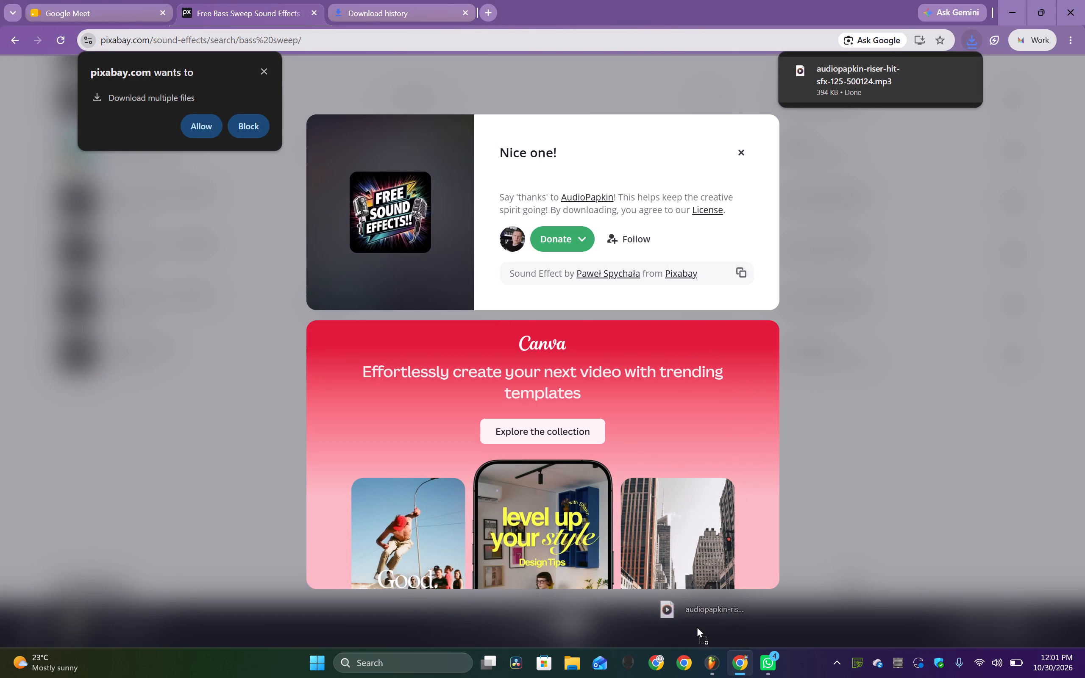
{"action": "left_click_drag", "start_coordinate": [697, 626], "coordinate": [376, 263]}
{"action": "left_click_drag", "start_coordinate": [831, 269], "coordinate": [292, 260]}
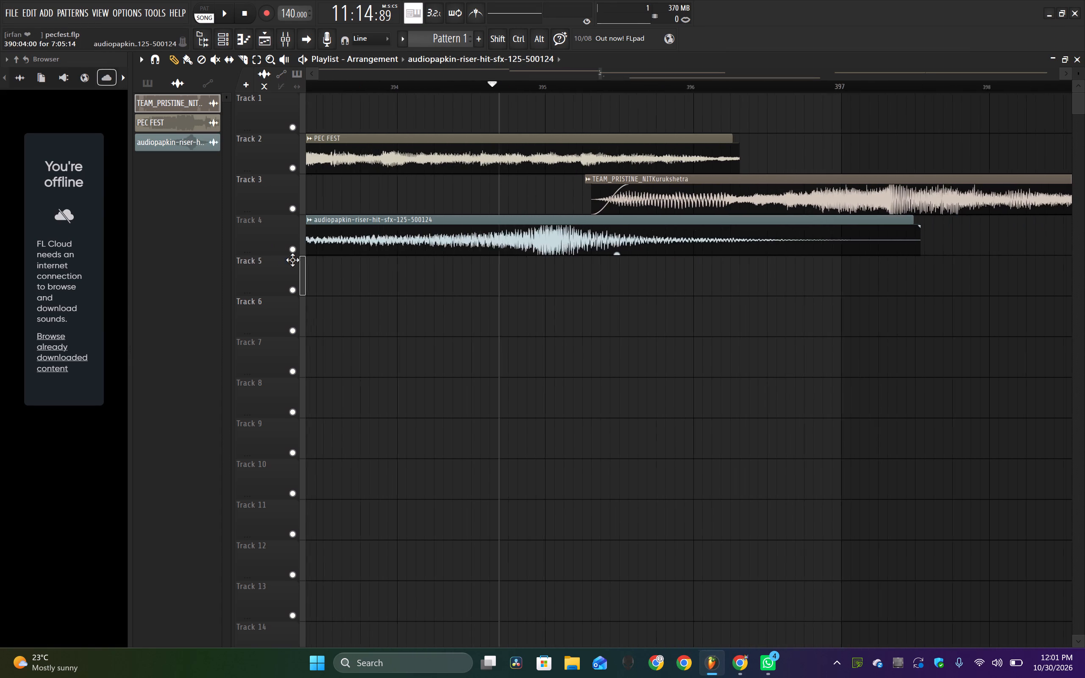
{"action": "left_click_drag", "start_coordinate": [292, 260], "coordinate": [365, 250]}
{"action": "key", "text": "space"}
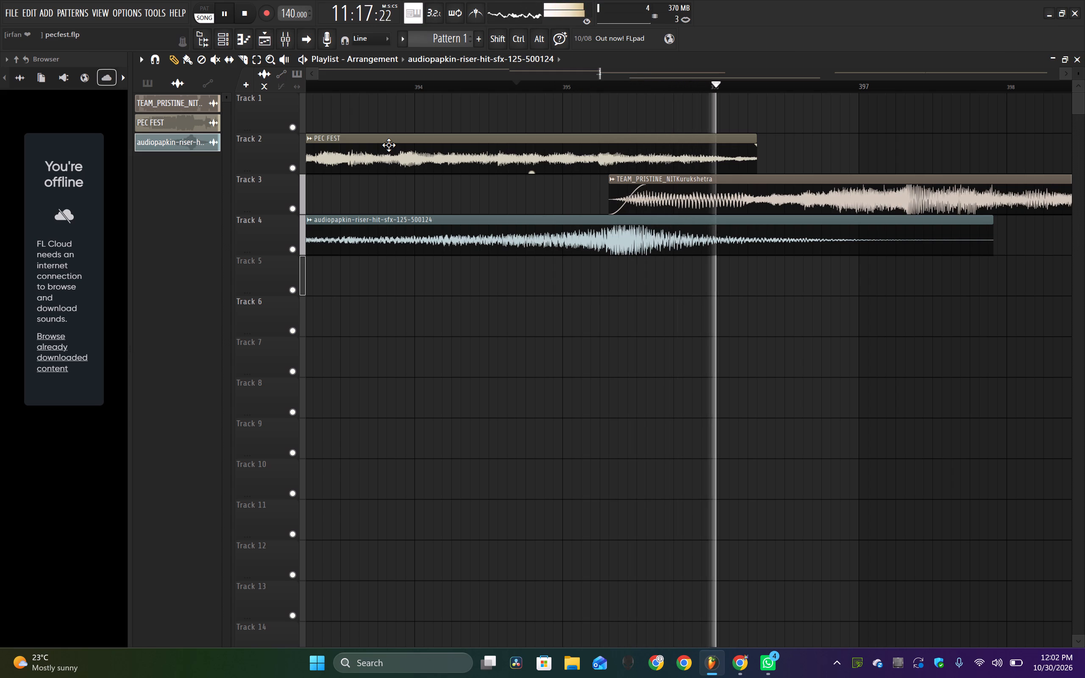
{"action": "key", "text": "space"}
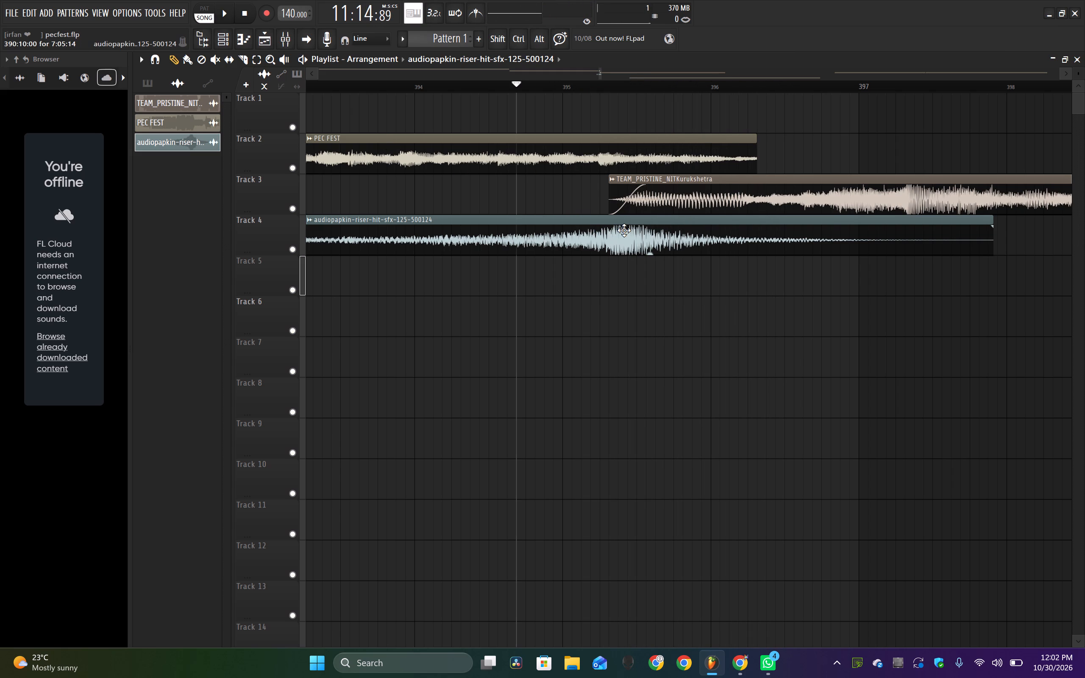
Move the riser clip on Track 4 about four steps later and play the transition.
{"action": "left_click", "coordinate": [611, 240]}
{"action": "left_click_drag", "start_coordinate": [617, 240], "coordinate": [653, 234]}
{"action": "key", "text": "space"}
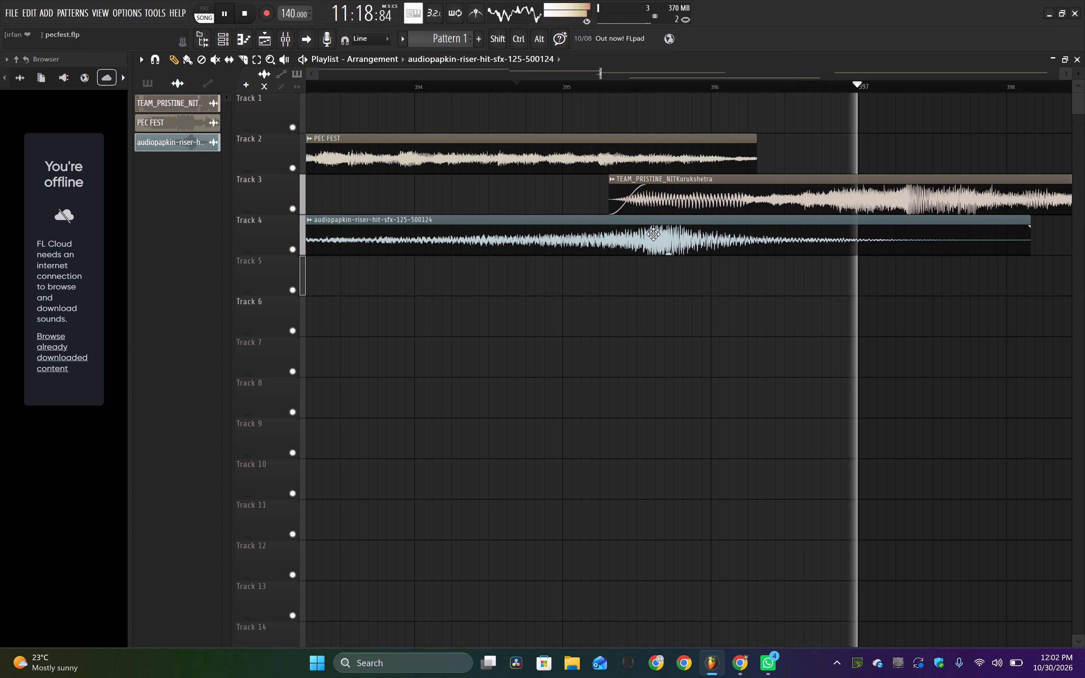
Adjust the Track 4 riser clip's gain in stages to -2.7 dB, replaying the transition from around bar 394.
{"action": "left_click_drag", "start_coordinate": [666, 253], "coordinate": [670, 272]}
{"action": "left_click", "coordinate": [445, 85]}
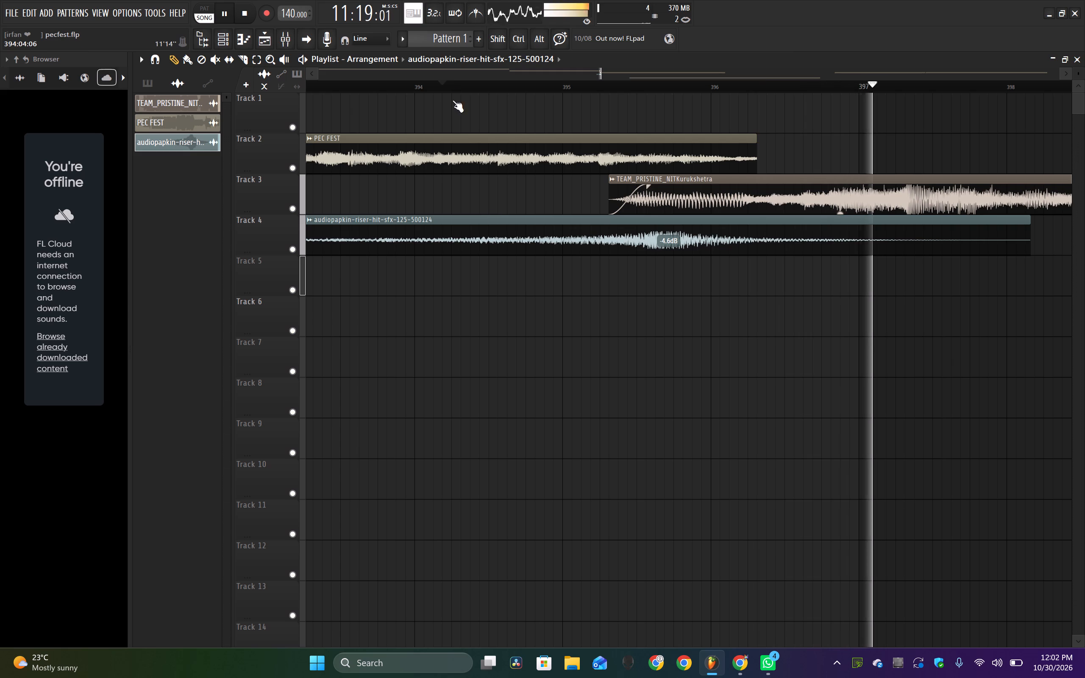
{"action": "left_click_drag", "start_coordinate": [668, 253], "coordinate": [671, 265]}
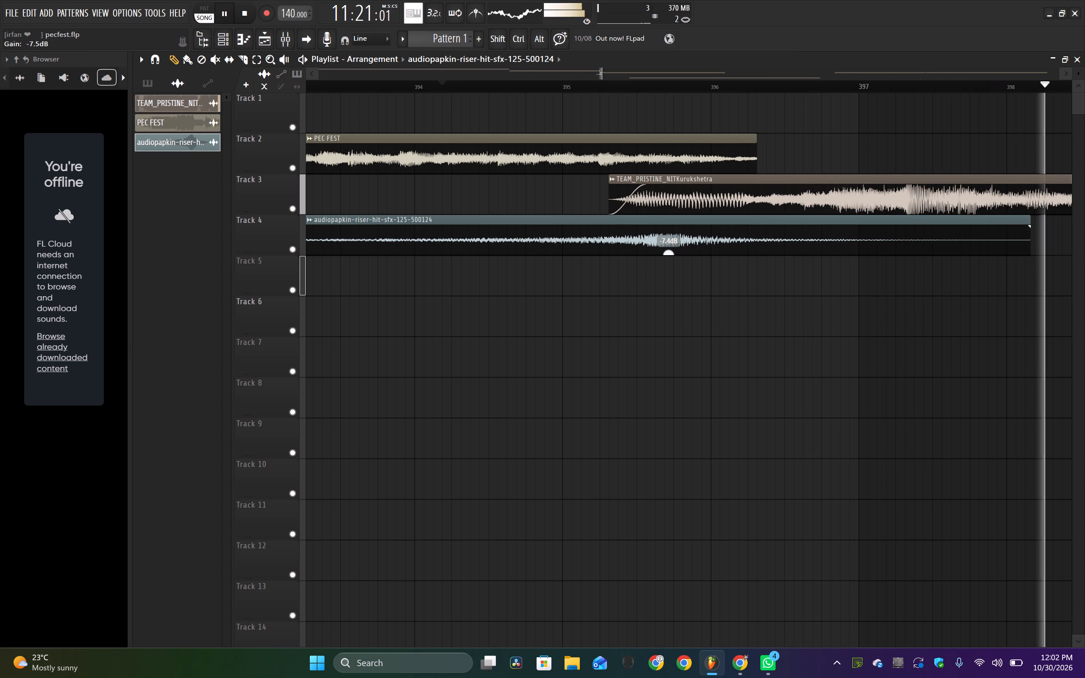
{"action": "left_click_drag", "start_coordinate": [671, 265], "coordinate": [667, 245]}
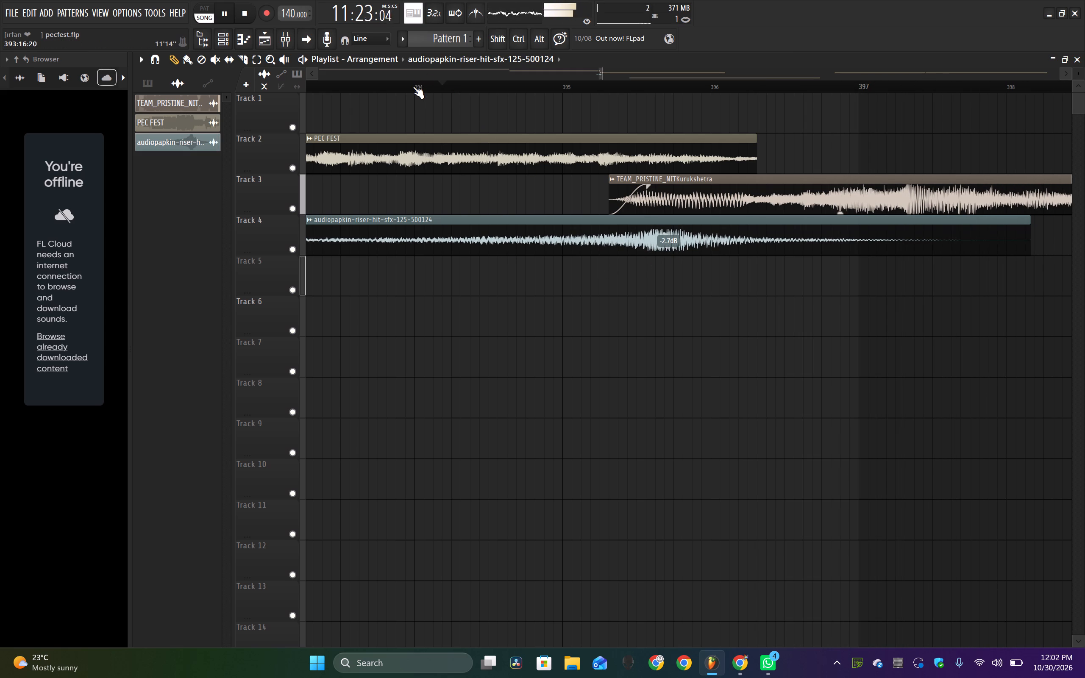
{"action": "left_click", "coordinate": [413, 86]}
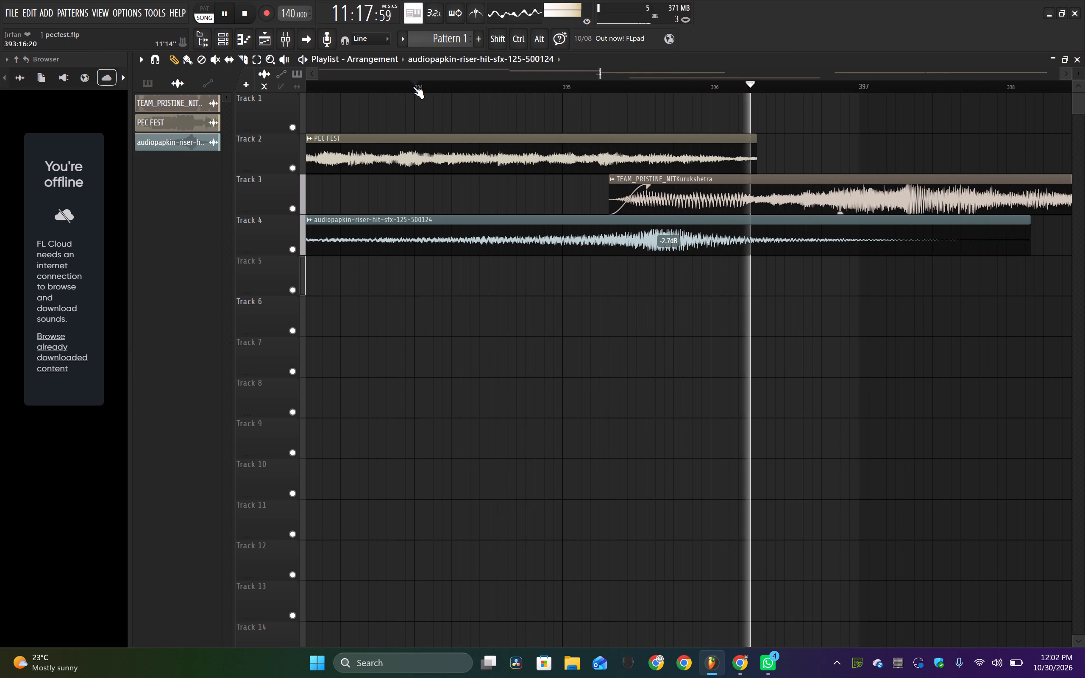
Delete the PEC FEST clip on Track 6 that starts at about bar 437.
{"action": "scroll", "coordinate": [423, 265], "scroll_direction": "down", "scroll_amount": 4, "text": "ctrl"}
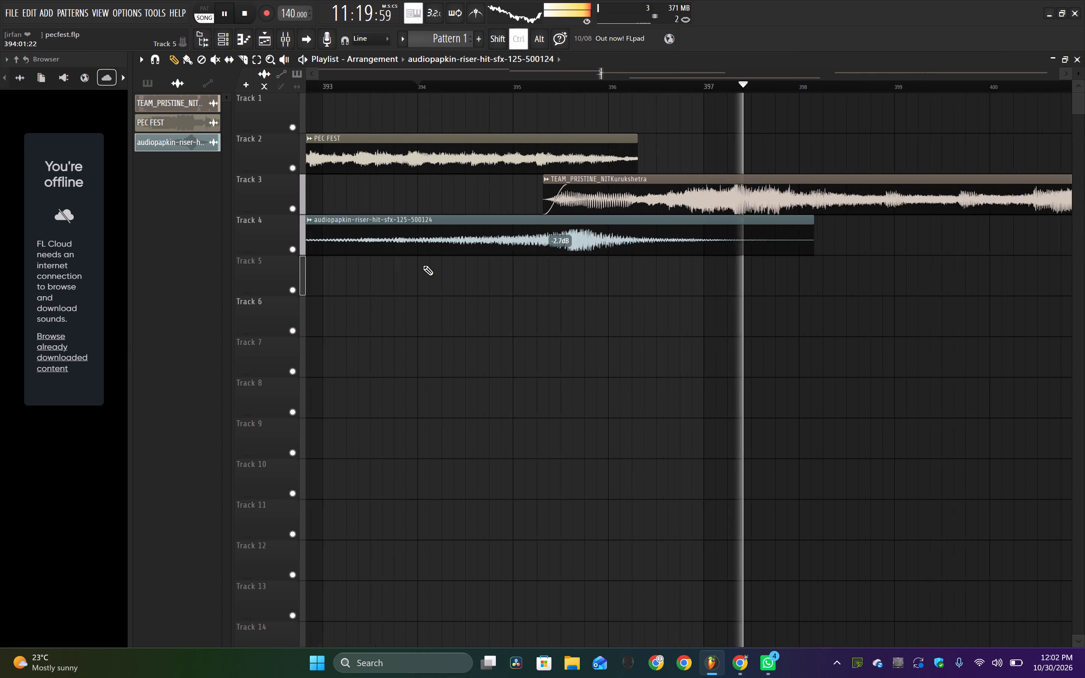
{"action": "scroll", "coordinate": [423, 265], "scroll_direction": "down", "scroll_amount": 13, "text": "ctrl"}
{"action": "scroll", "coordinate": [423, 265], "scroll_direction": "left", "scroll_amount": 1}
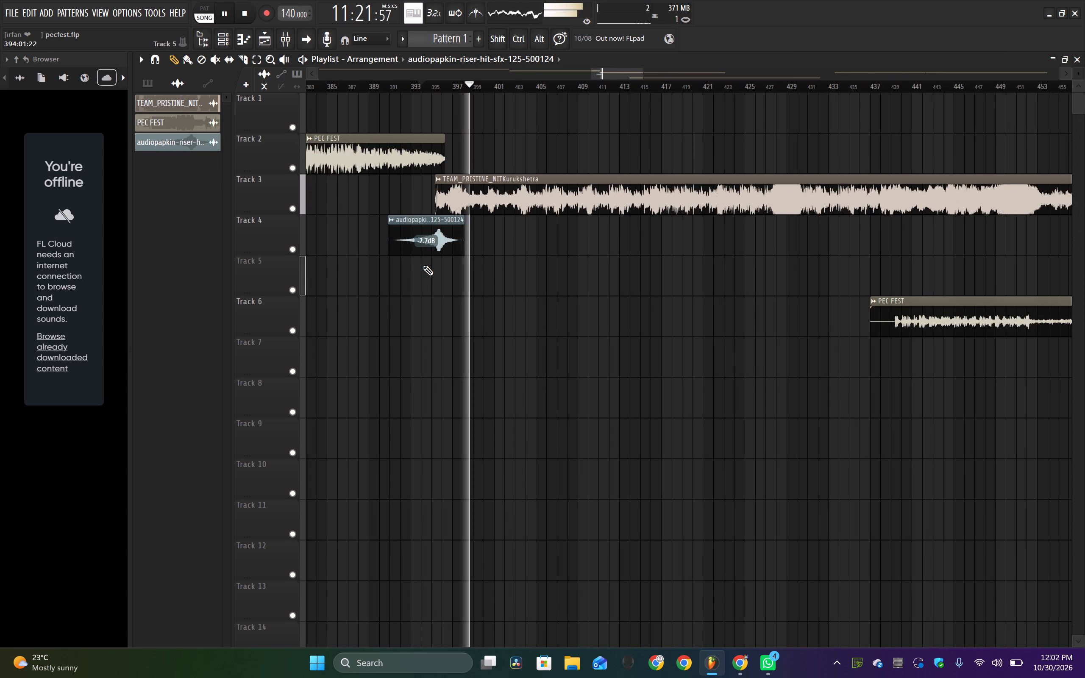
{"action": "scroll", "coordinate": [423, 265], "scroll_direction": "left", "scroll_amount": 1}
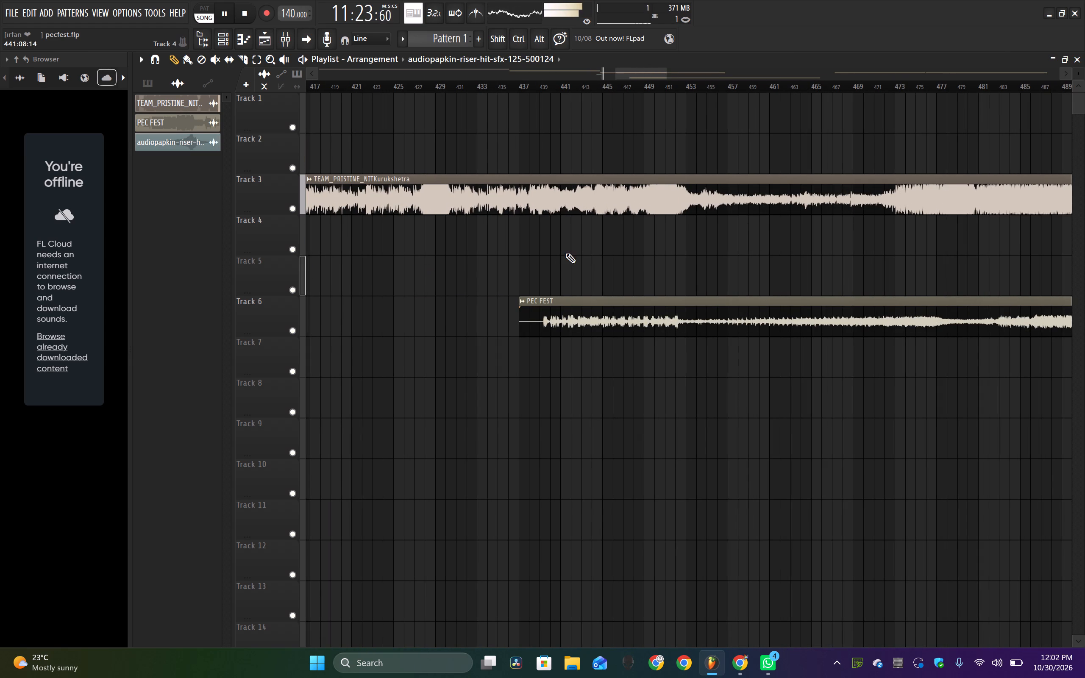
{"action": "right_click_drag", "start_coordinate": [570, 252], "coordinate": [621, 346]}
Delete the two leftover PEC FEST clips on Track 3 beyond the end of the TEAM_PRISTINE_NITKurukshetra segment.
{"action": "scroll", "coordinate": [621, 346], "scroll_direction": "down", "scroll_amount": 5, "text": "ctrl"}
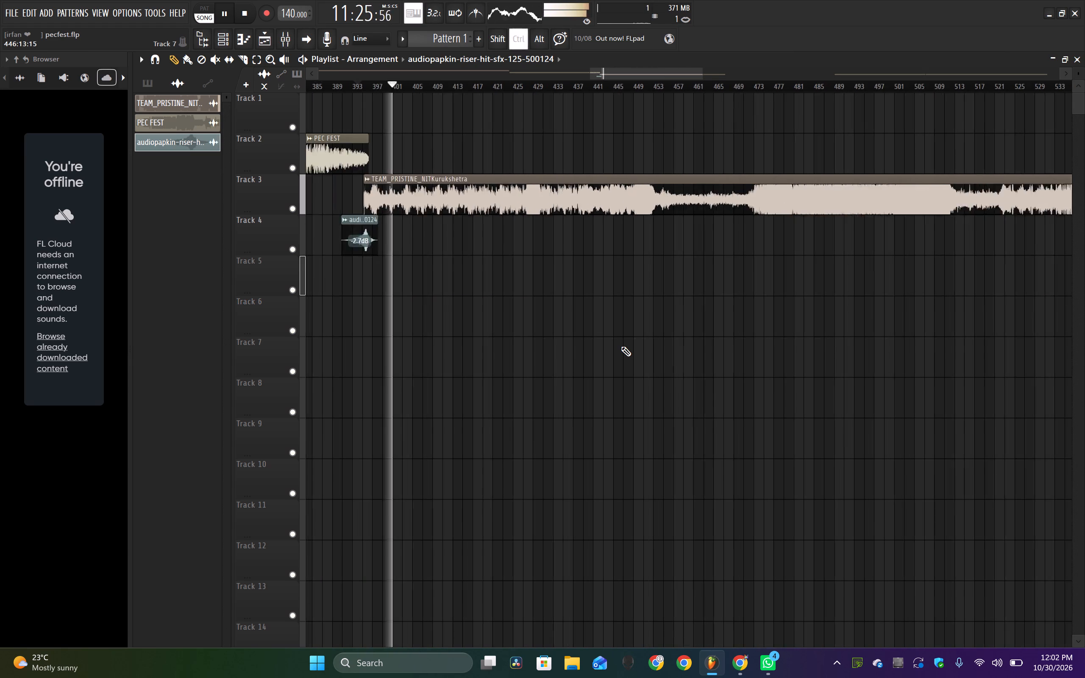
{"action": "scroll", "coordinate": [621, 346], "scroll_direction": "down", "scroll_amount": 11, "text": "ctrl"}
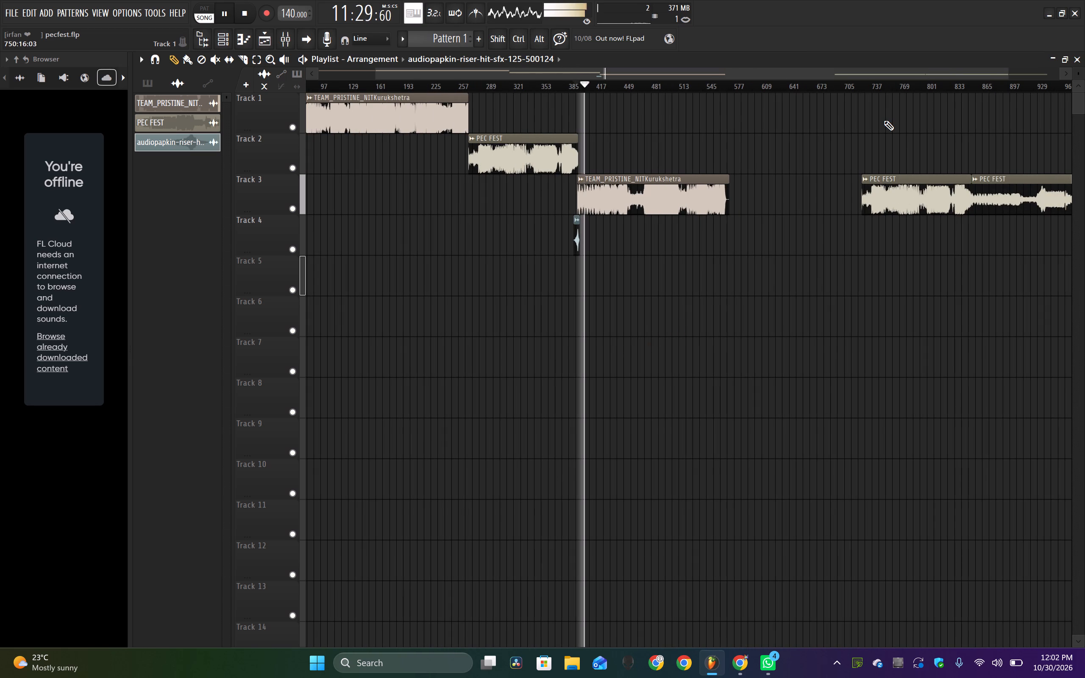
{"action": "right_click_drag", "start_coordinate": [884, 120], "coordinate": [1015, 208]}
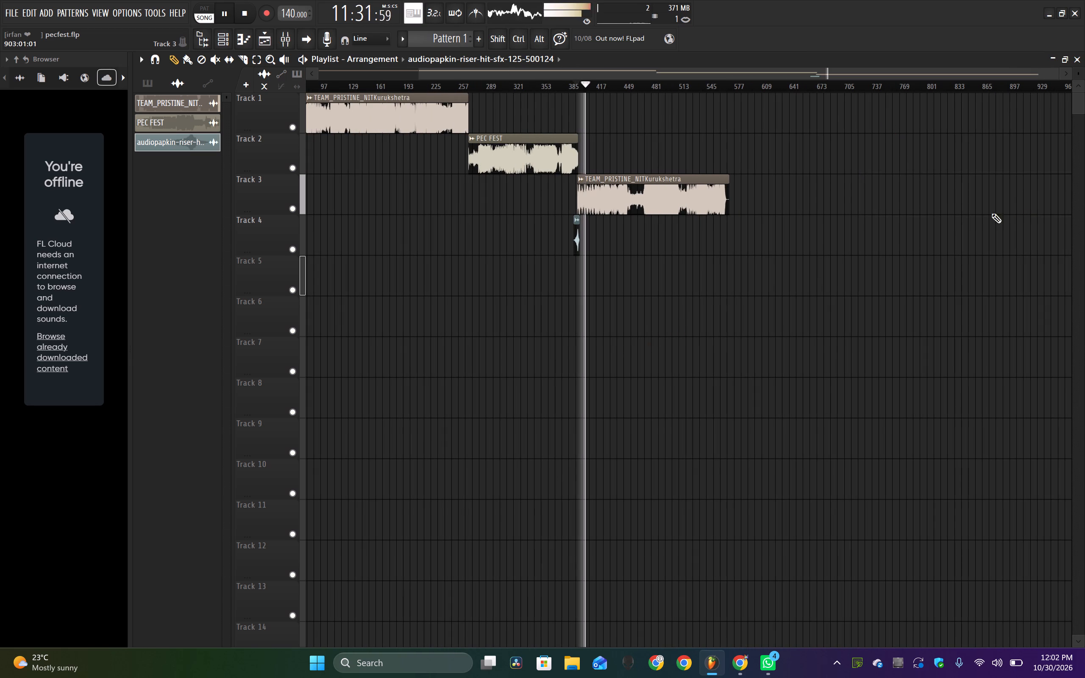
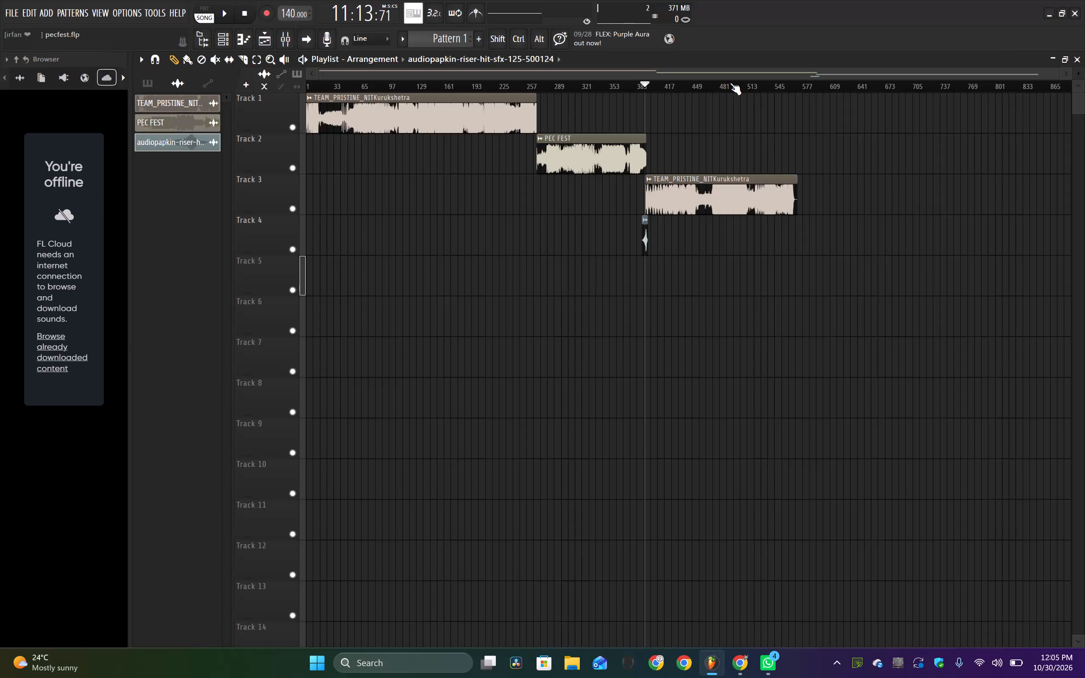
Play the transition from the first TEAM_PRISTINE_NITKurukshetra clip on Track 1 into PEC FEST on Track 2, starting around bar 257.
{"action": "key", "text": "shift+x"}
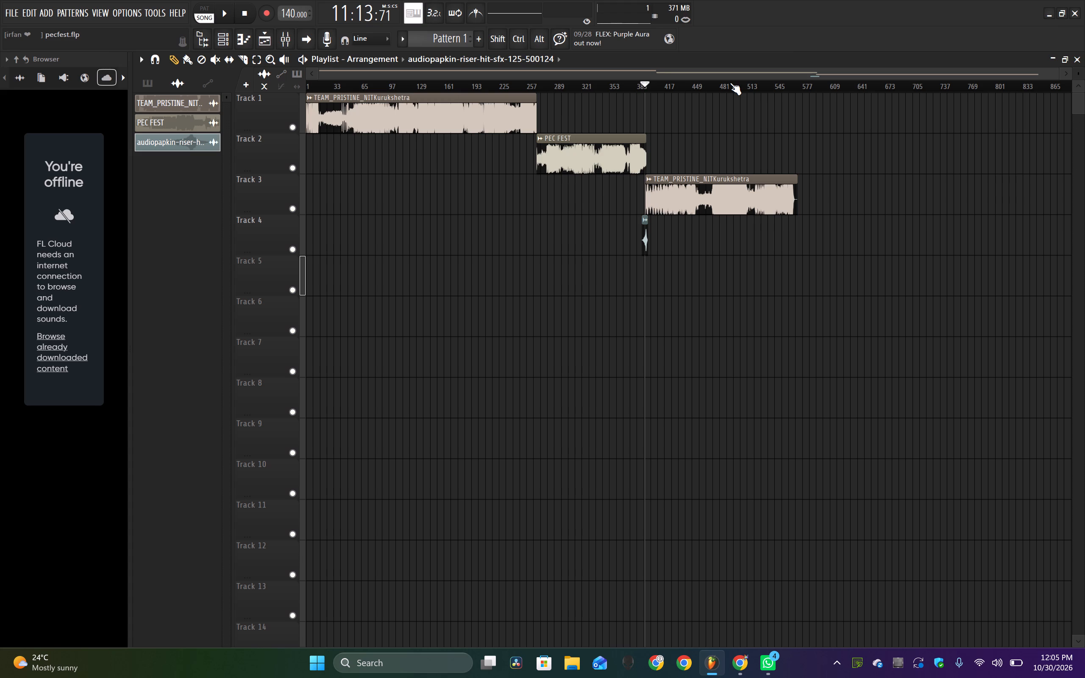
{"action": "left_click", "coordinate": [527, 83]}
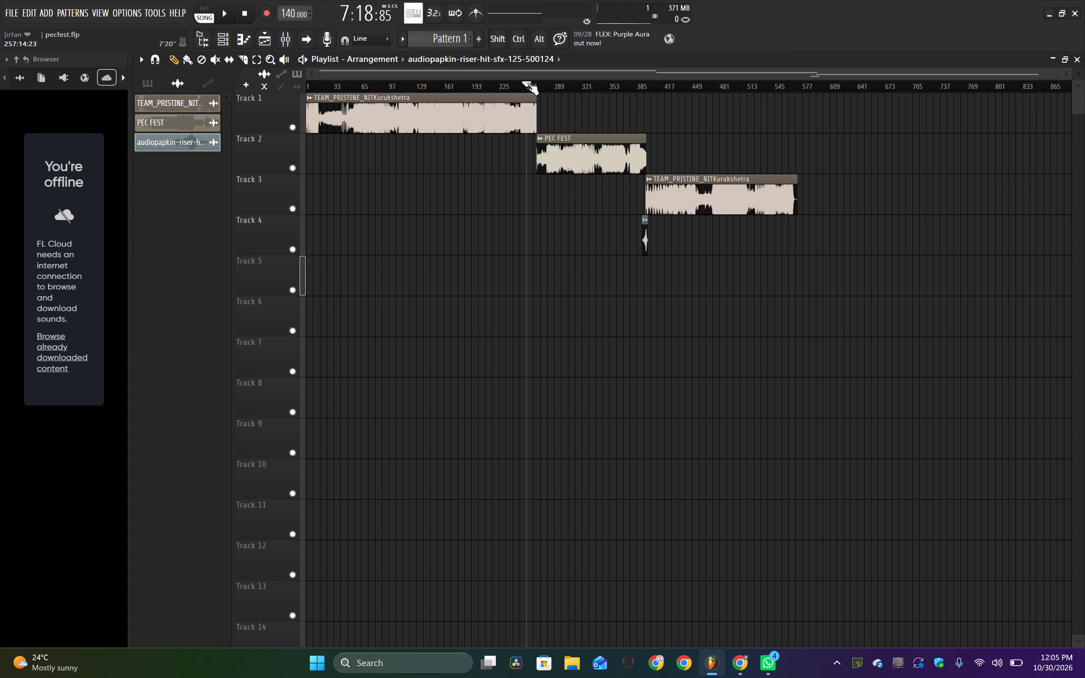
{"action": "key", "text": "space"}
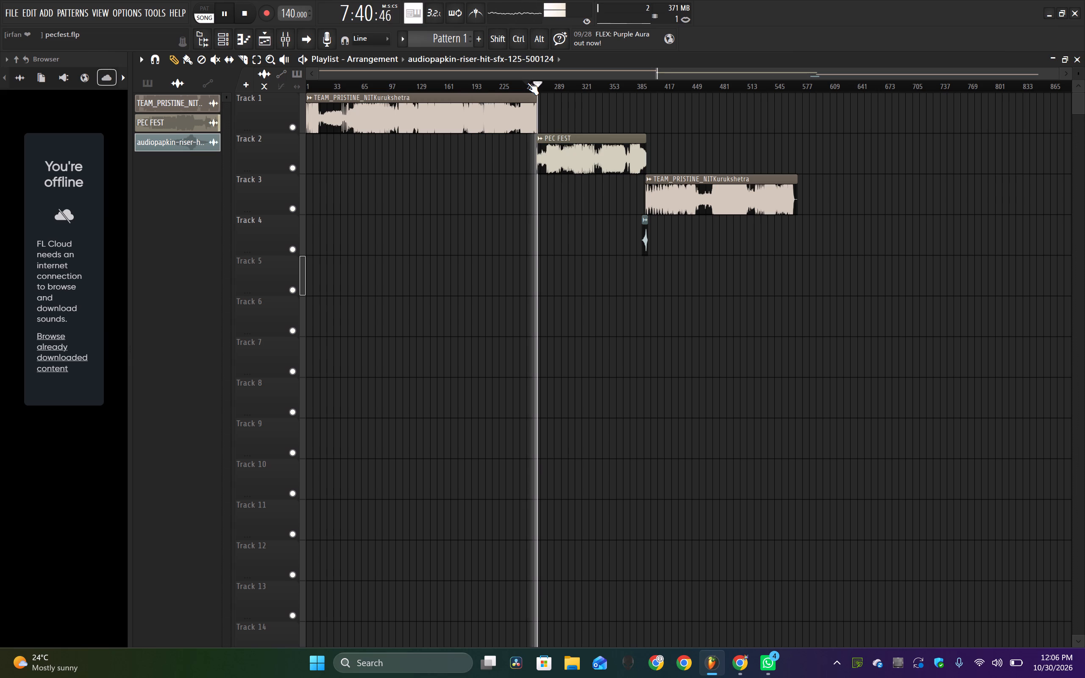
{"action": "scroll", "coordinate": [504, 178], "scroll_direction": "up", "scroll_amount": 4, "text": "ctrl"}
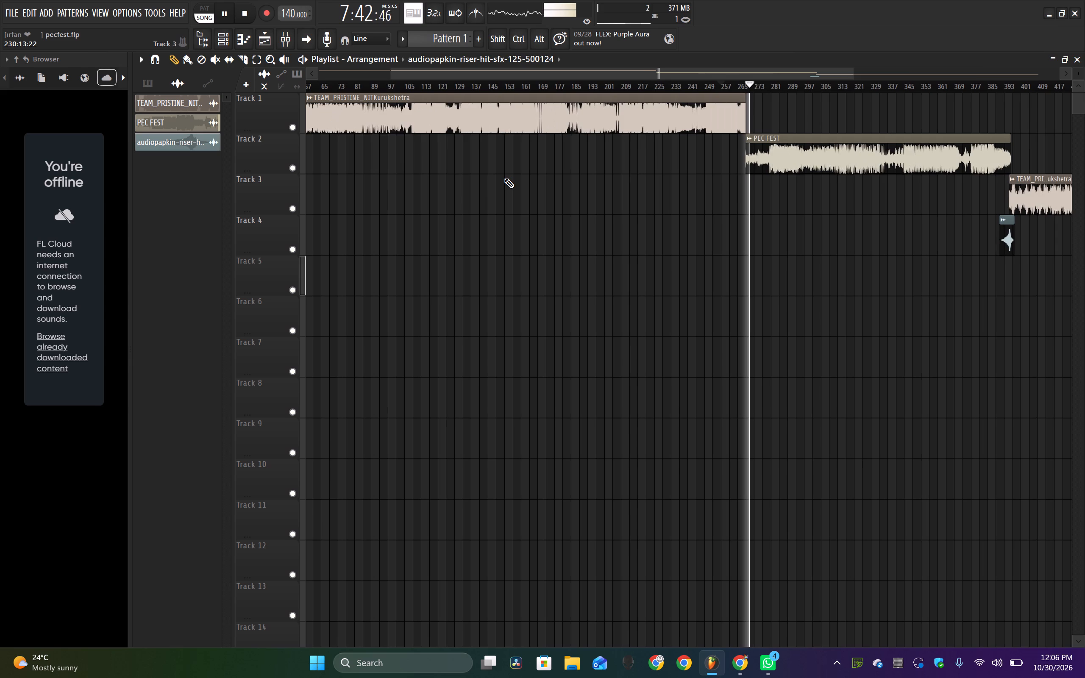
{"action": "scroll", "coordinate": [504, 178], "scroll_direction": "left", "scroll_amount": 1}
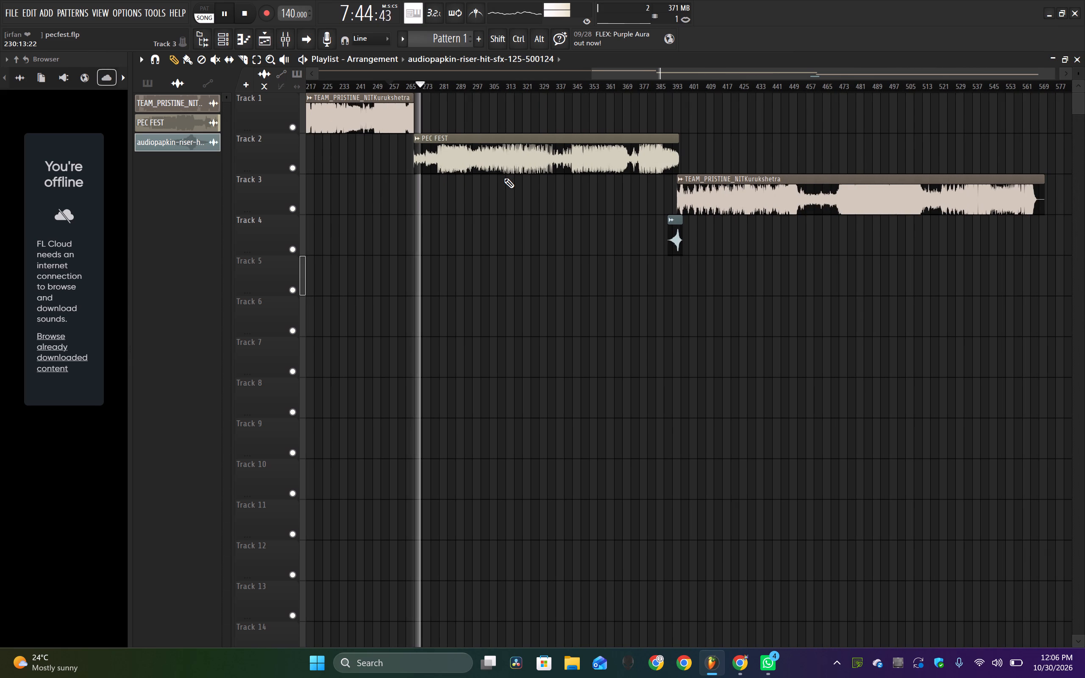
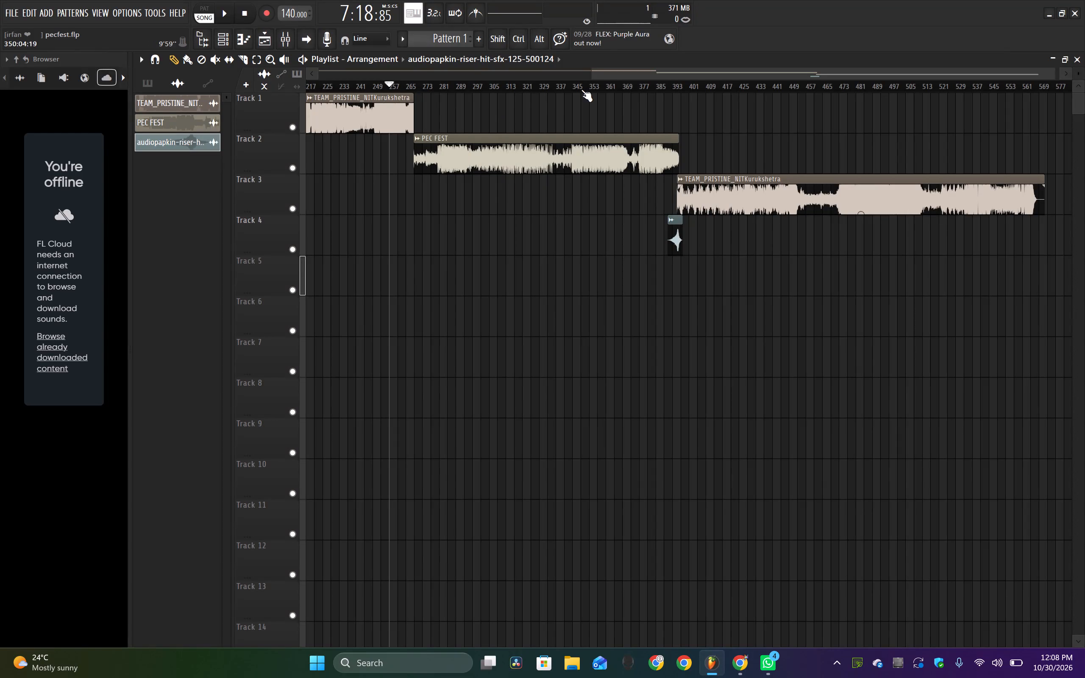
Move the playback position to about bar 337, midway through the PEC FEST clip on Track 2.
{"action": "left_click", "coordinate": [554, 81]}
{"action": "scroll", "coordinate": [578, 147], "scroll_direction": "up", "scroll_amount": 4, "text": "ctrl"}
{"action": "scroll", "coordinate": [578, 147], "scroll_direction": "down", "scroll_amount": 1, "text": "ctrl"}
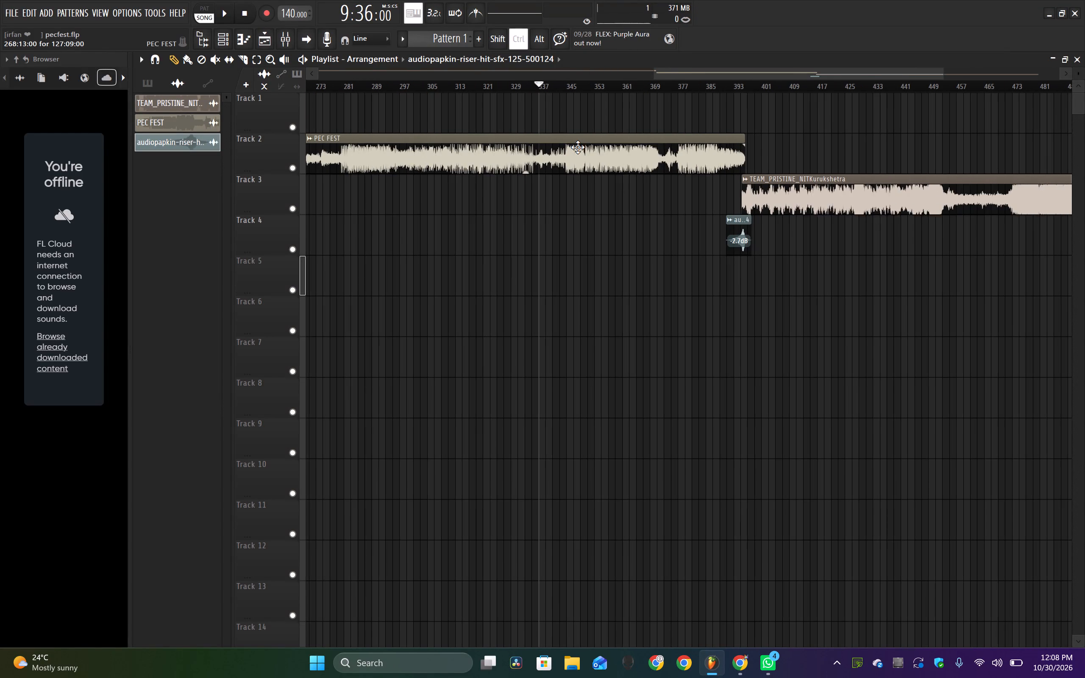
Turn off Bluetooth in the system quick settings and return to the playlist.
{"action": "left_click", "coordinate": [1002, 666]}
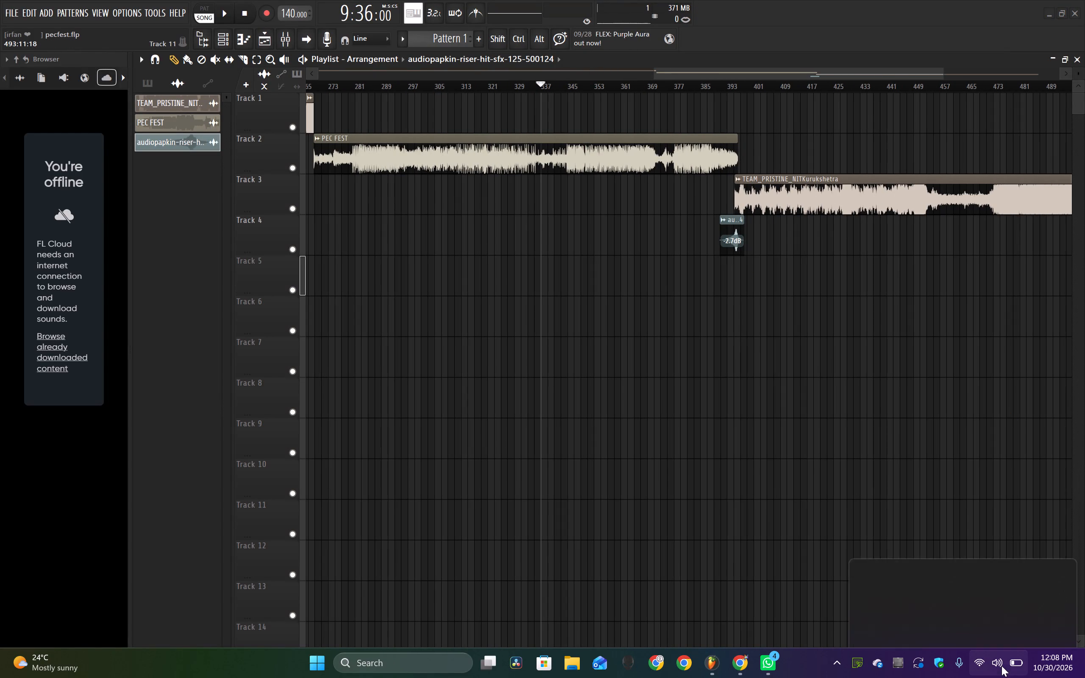
{"action": "left_click", "coordinate": [946, 424]}
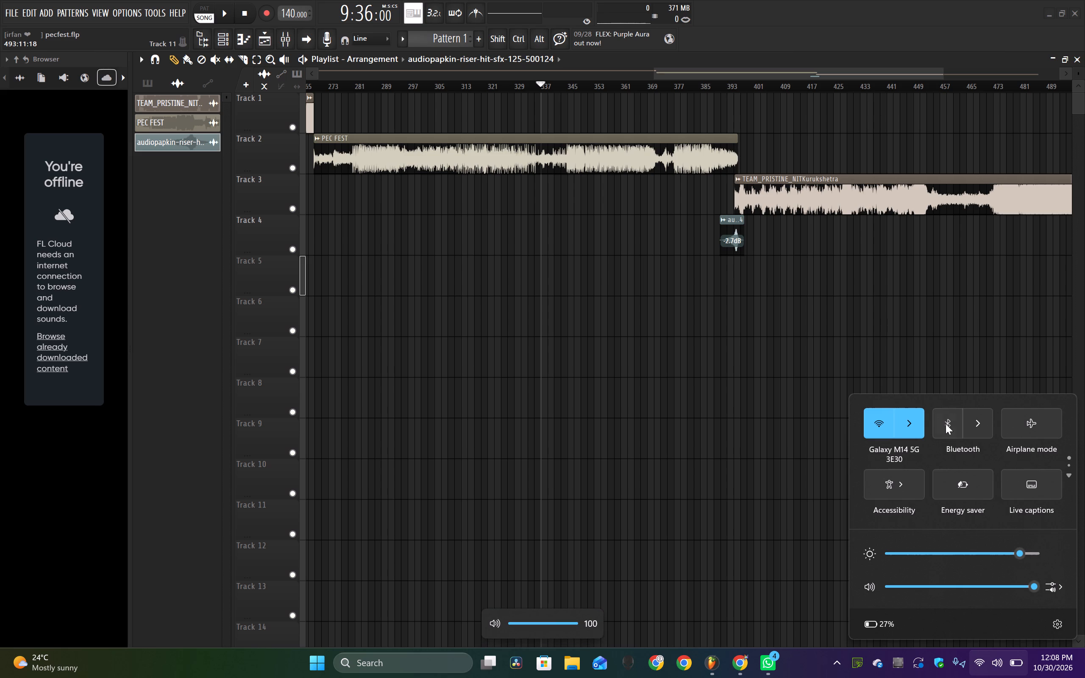
{"action": "left_click", "coordinate": [481, 80]}
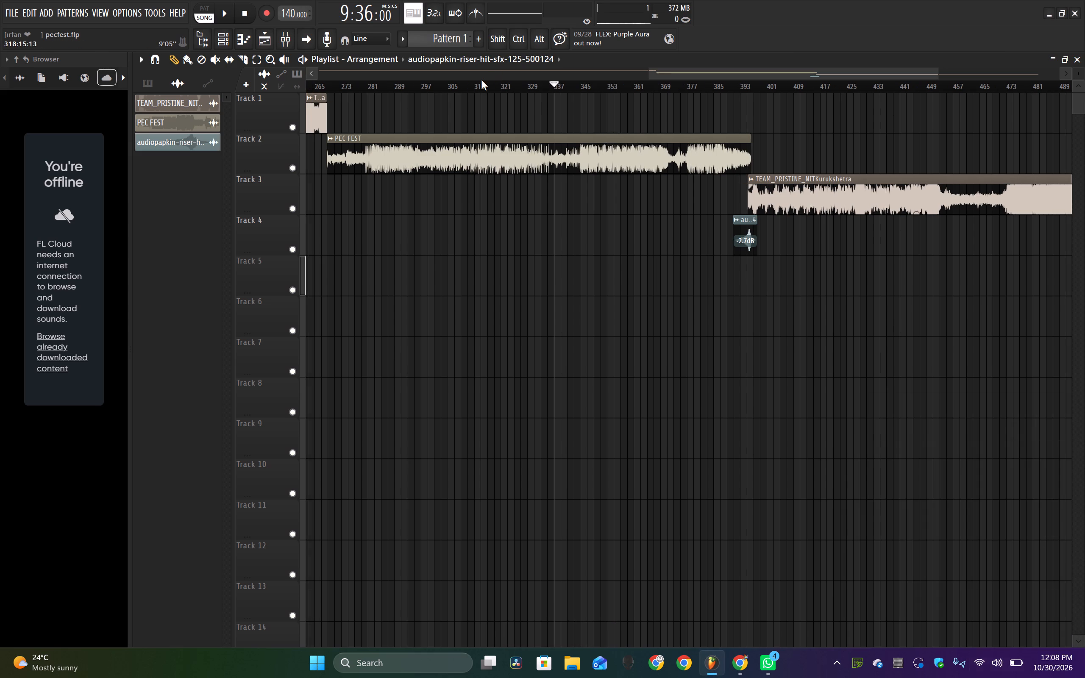
Play the PEC FEST clip on Track 2 from around bar 324, and stop playback after listening.
{"action": "left_click", "coordinate": [515, 89]}
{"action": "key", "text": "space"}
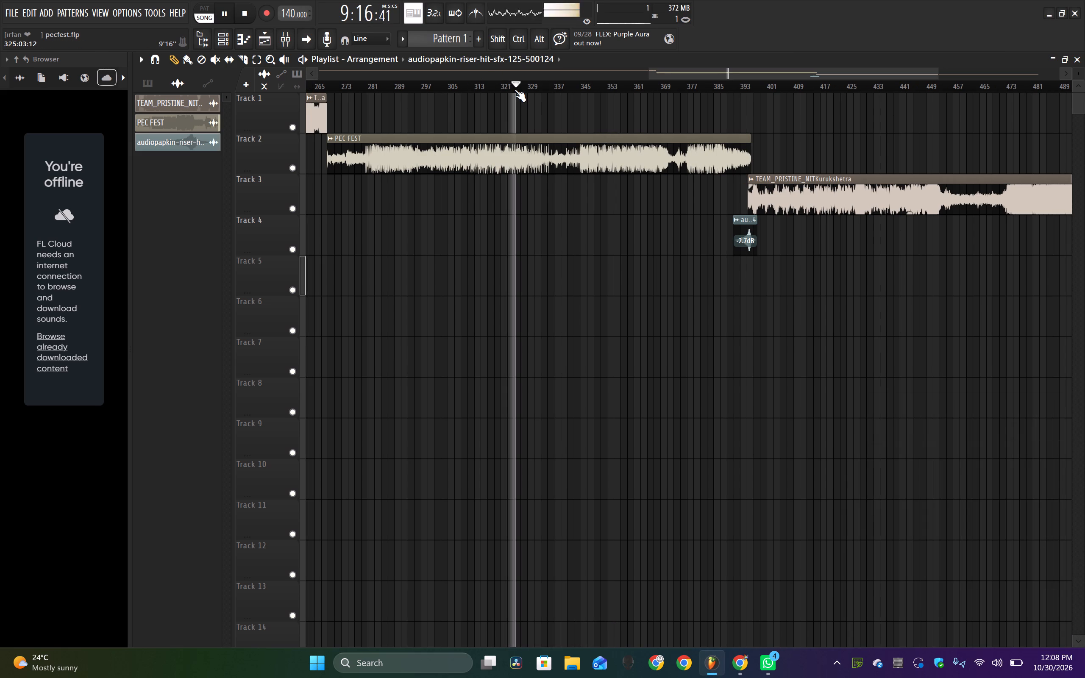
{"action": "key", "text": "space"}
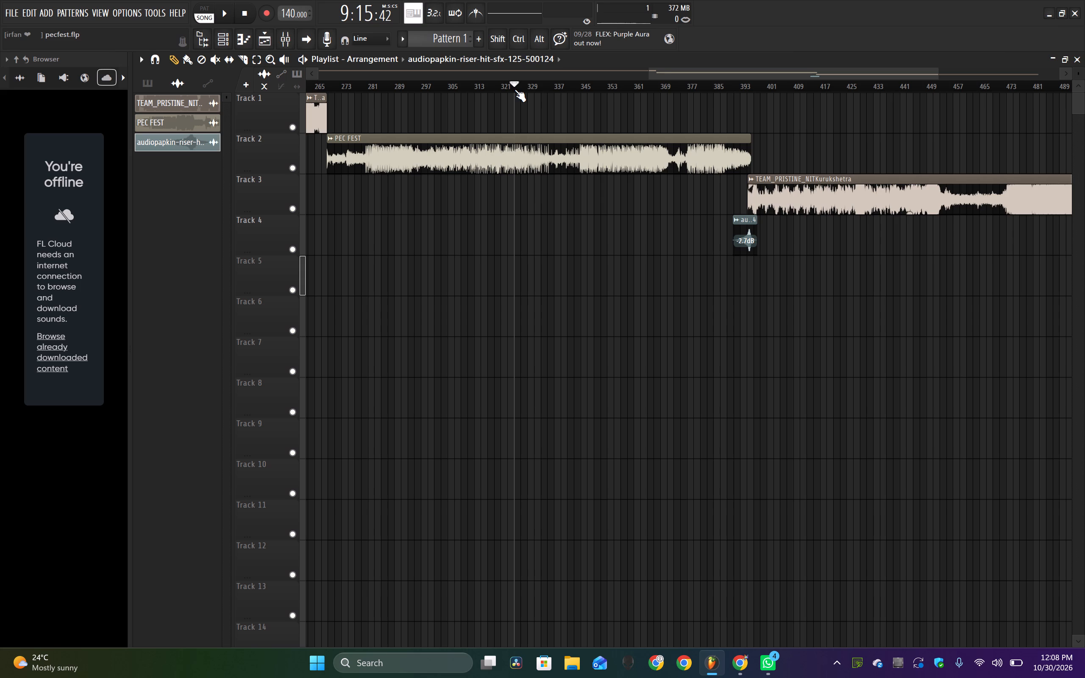
Play PEC FEST on Track 2 from about bar 323, then replay it from around bar 335 to locate a cut point.
{"action": "key", "text": "space"}
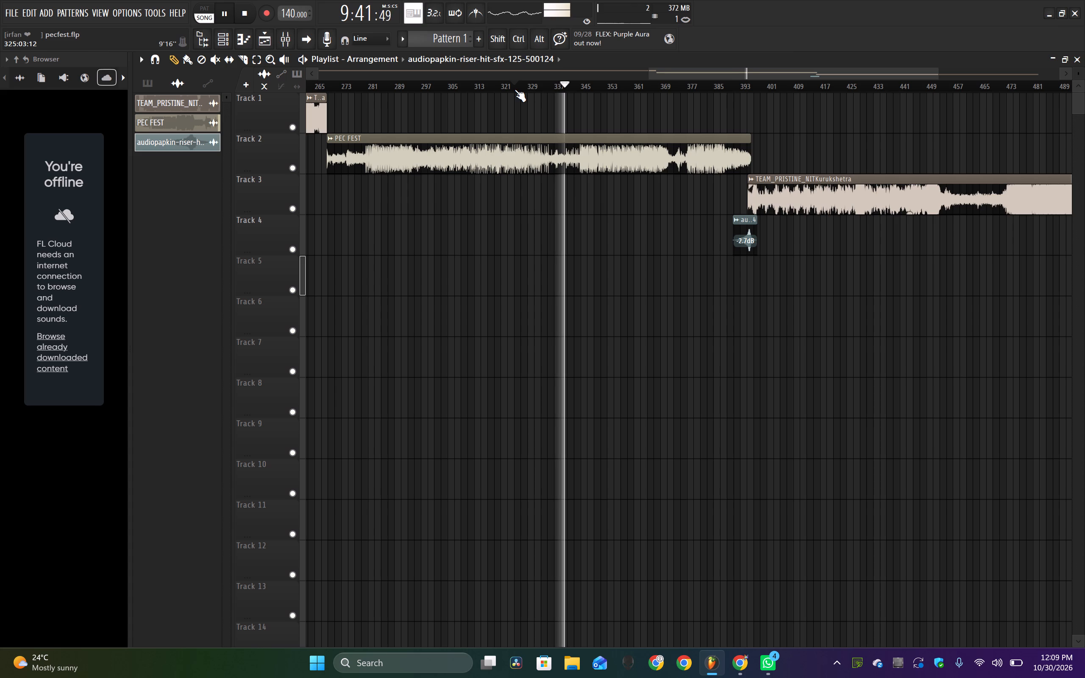
{"action": "key", "text": "space"}
{"action": "scroll", "coordinate": [546, 144], "scroll_direction": "up", "scroll_amount": 4, "text": "ctrl"}
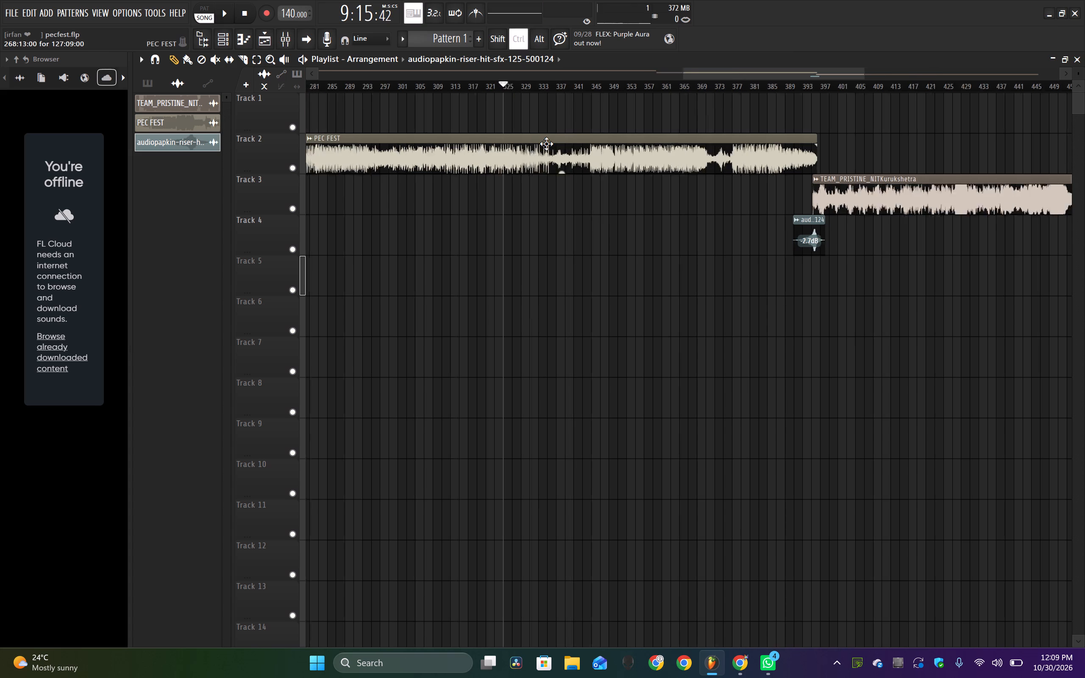
{"action": "scroll", "coordinate": [546, 144], "scroll_direction": "up", "scroll_amount": 12, "text": "ctrl"}
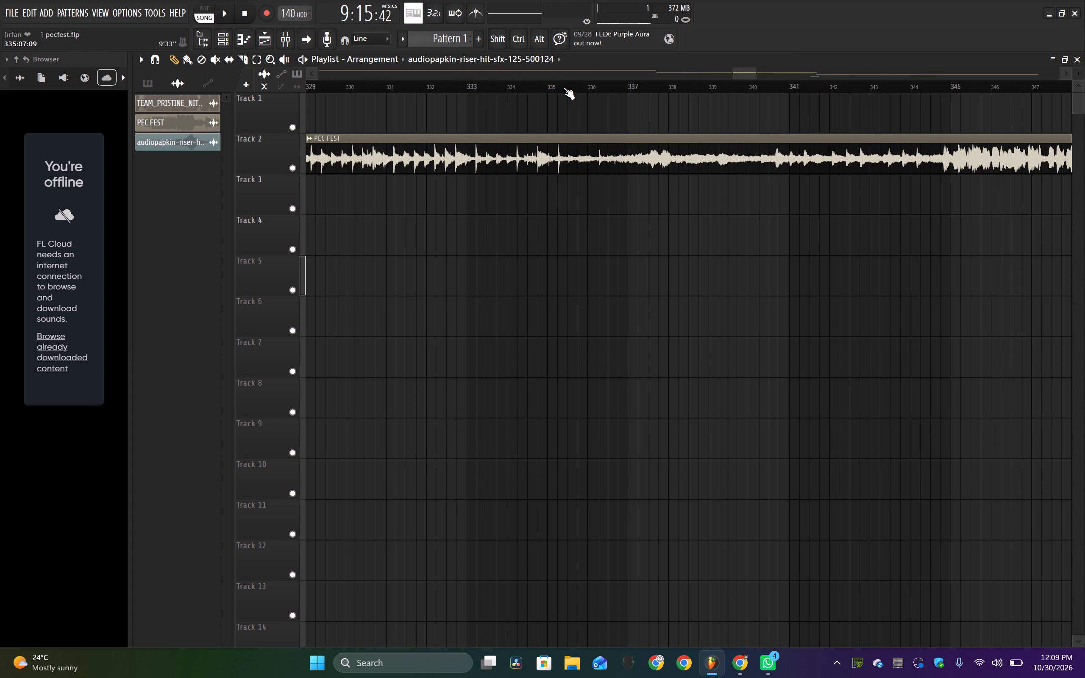
{"action": "left_click", "coordinate": [563, 87]}
{"action": "key", "text": "space"}
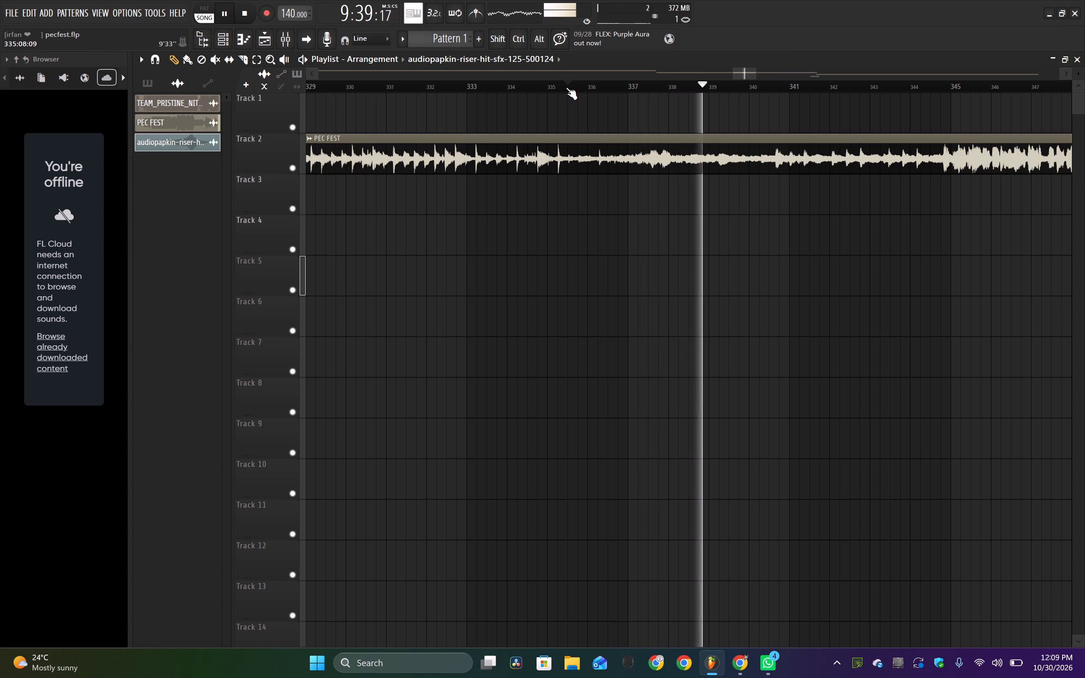
{"action": "left_click", "coordinate": [569, 87]}
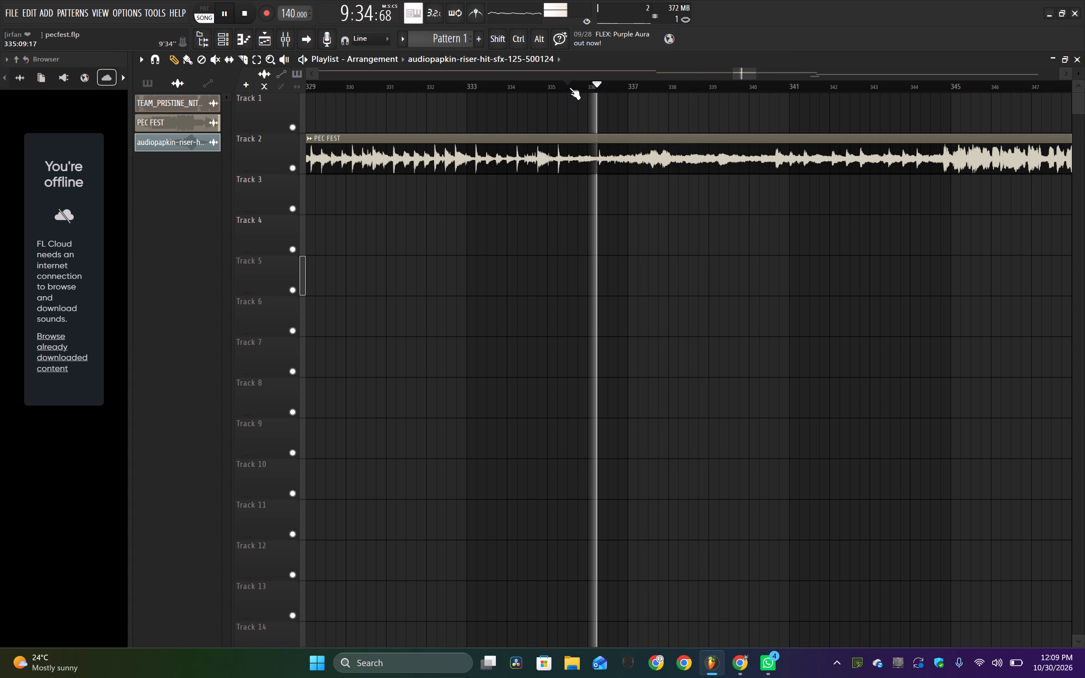
{"action": "scroll", "coordinate": [610, 169], "scroll_direction": "up", "scroll_amount": 7, "text": "ctrl"}
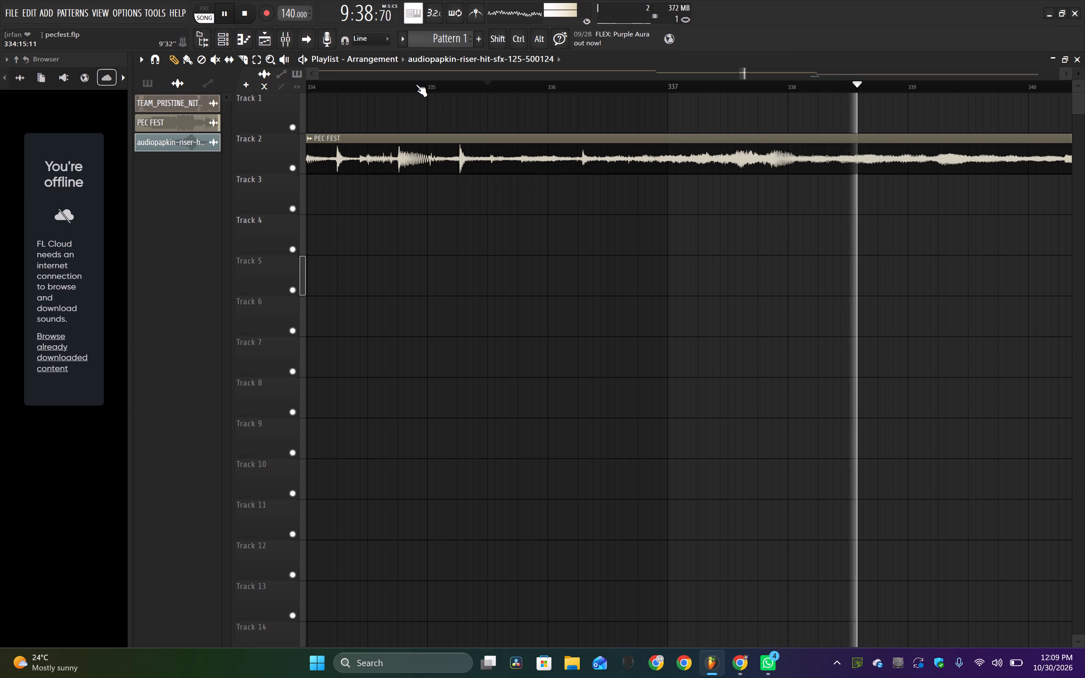
{"action": "key", "text": "space"}
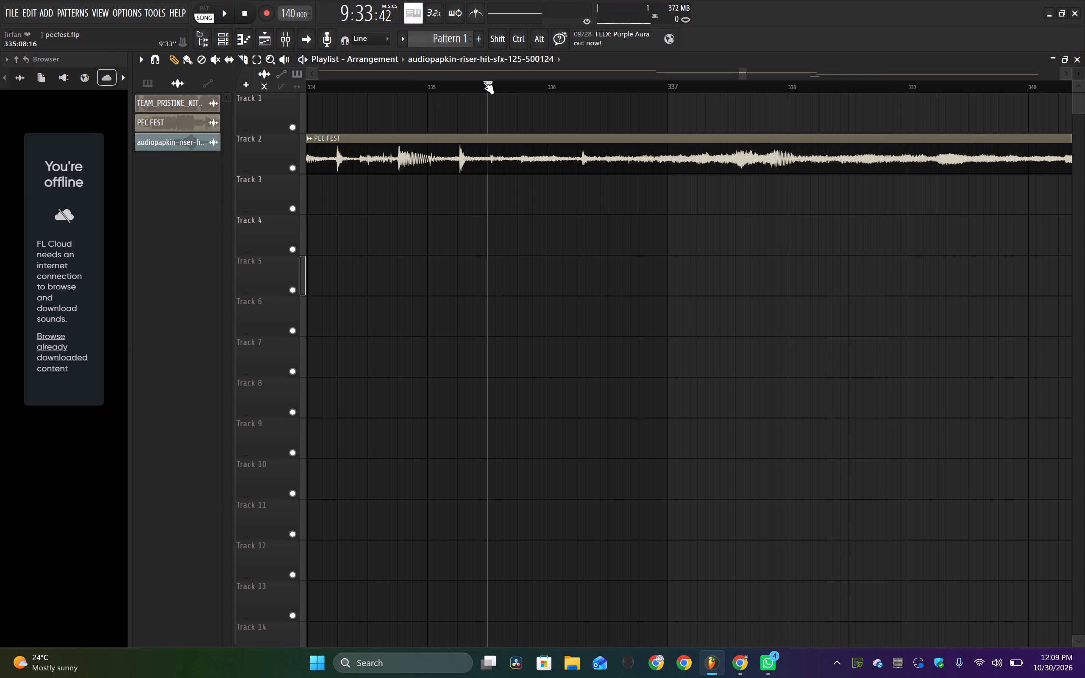
Slice the PEC FEST clip on Track 2 at the playback marker, about halfway through bar 335.
{"action": "left_click_drag", "start_coordinate": [235, 56], "coordinate": [488, 145]}
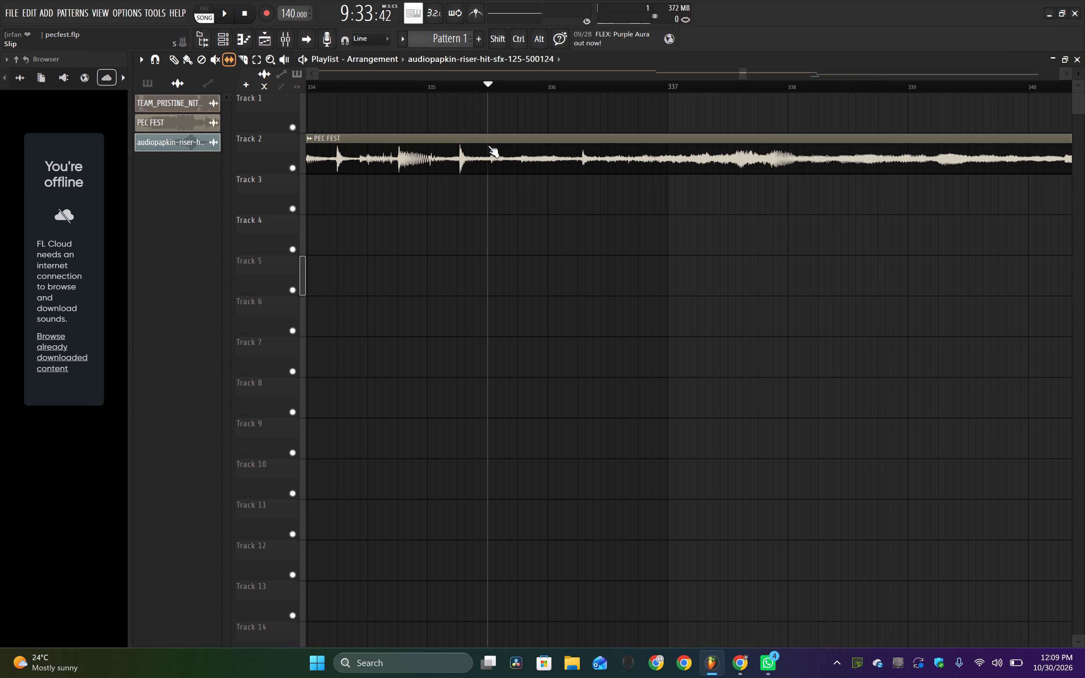
{"action": "left_click_drag", "start_coordinate": [488, 145], "coordinate": [488, 146]}
{"action": "left_click", "coordinate": [488, 146]}
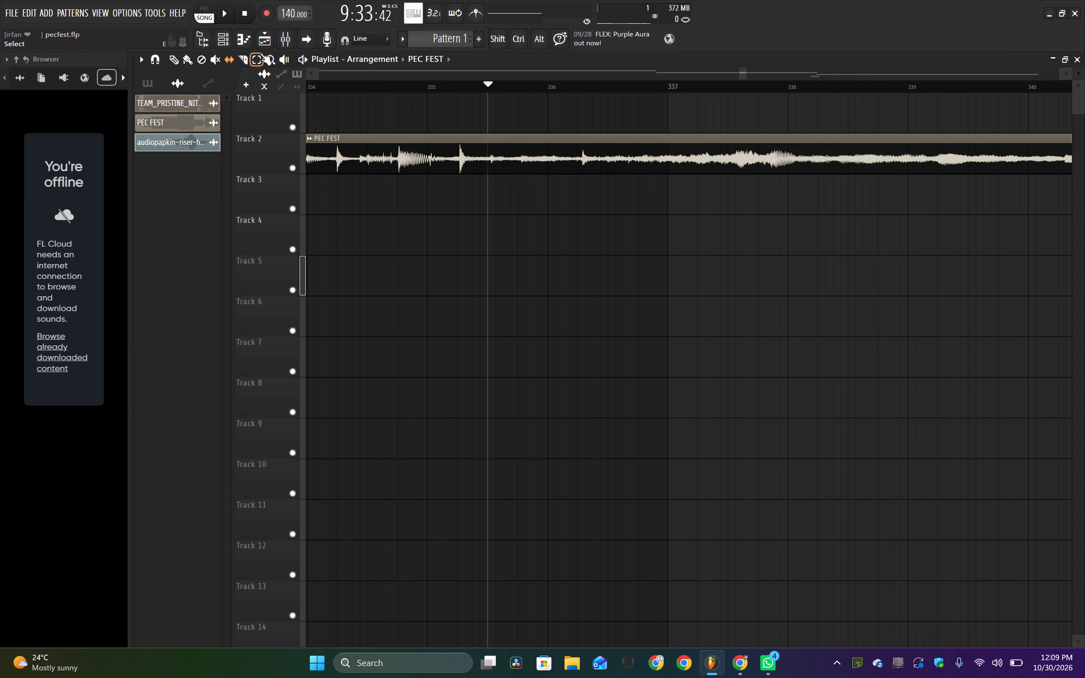
{"action": "left_click_drag", "start_coordinate": [245, 60], "coordinate": [488, 146]}
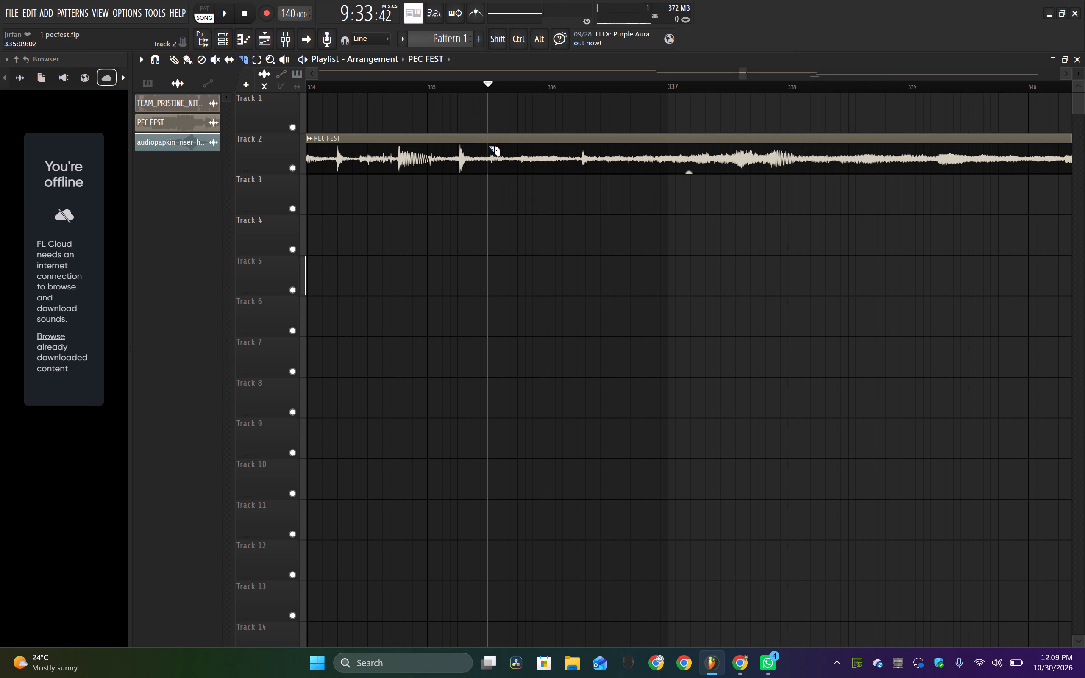
{"action": "left_click", "coordinate": [488, 146]}
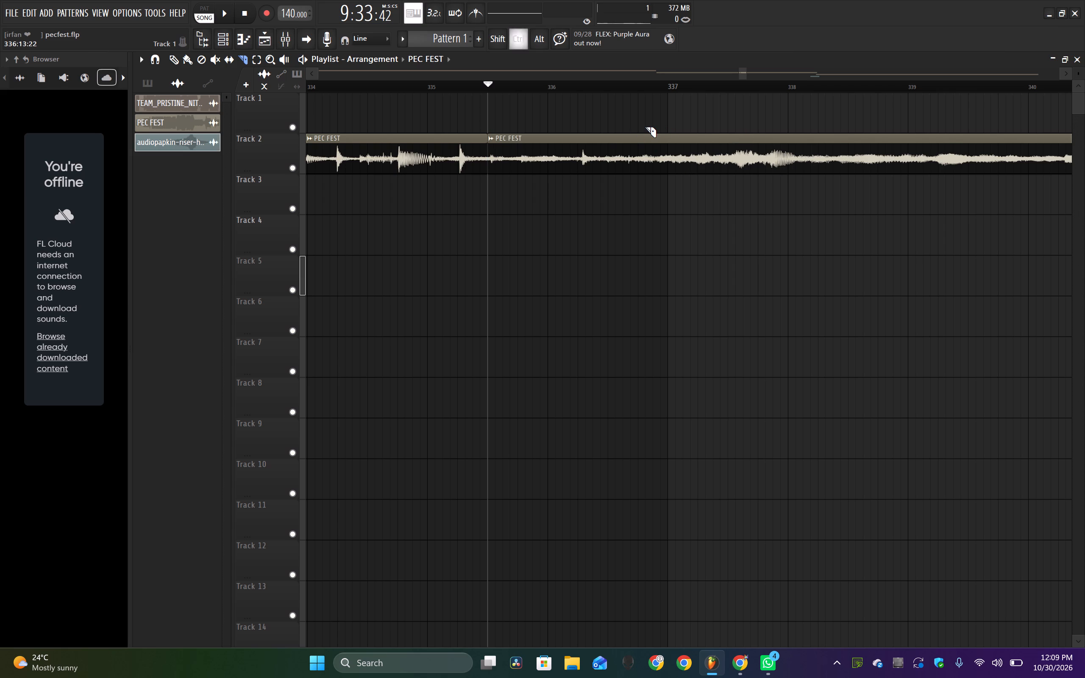
Play the PEC FEST section after the new cut, starting from about bar 339.
{"action": "scroll", "coordinate": [645, 127], "scroll_direction": "down", "scroll_amount": 6, "text": "ctrl"}
{"action": "left_click", "coordinate": [754, 86]}
{"action": "key", "text": "space"}
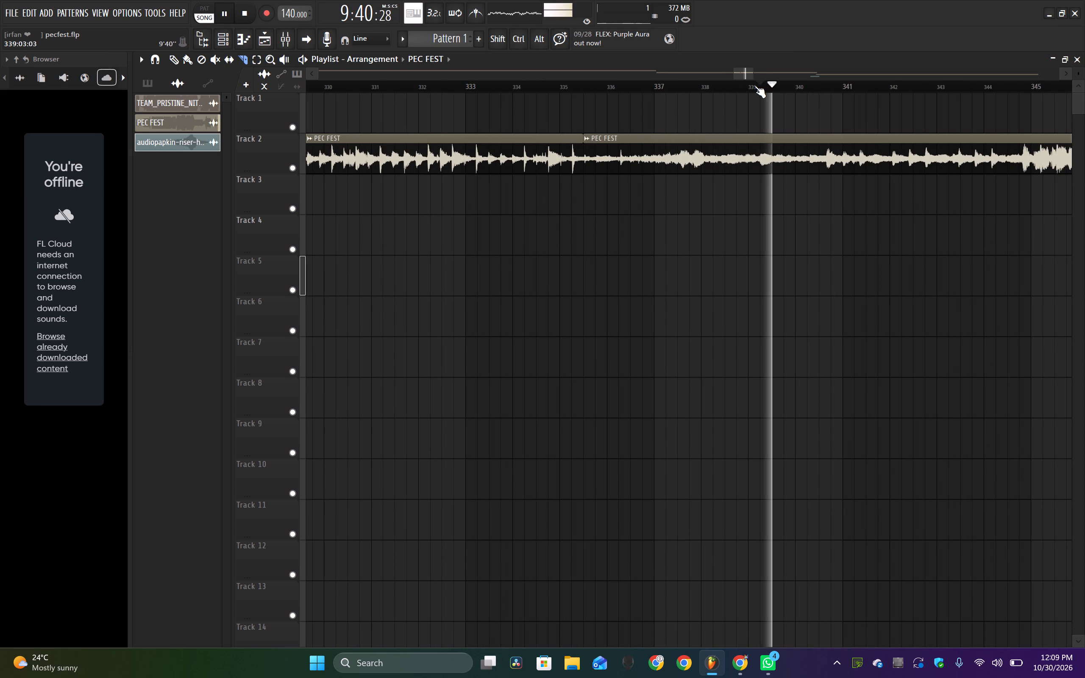
{"action": "key", "text": "space"}
Connect the boAt Rockerz 510 headphones over Bluetooth and dismiss the resulting audio error dialog.
{"action": "left_click", "coordinate": [994, 664]}
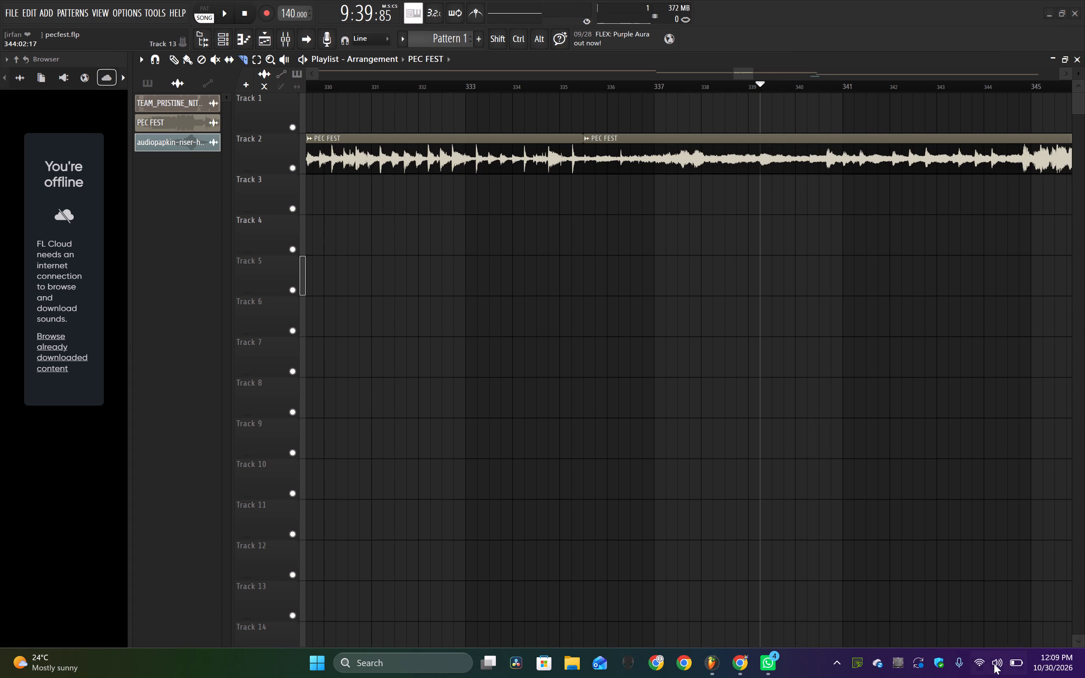
{"action": "left_click", "coordinate": [953, 434]}
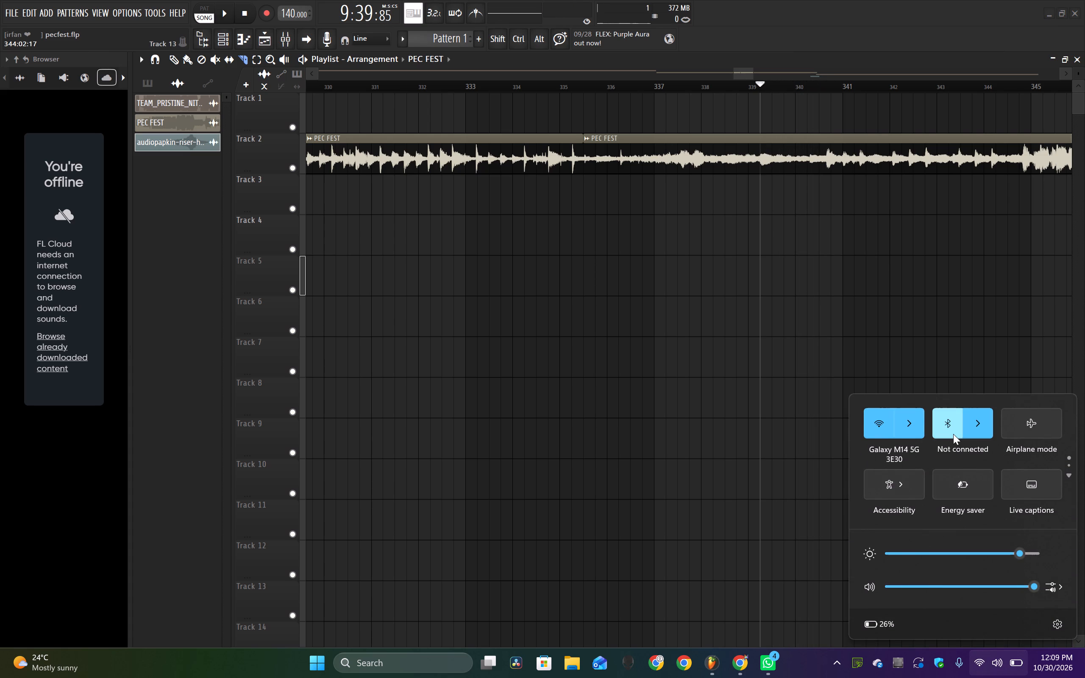
{"action": "left_click", "coordinate": [971, 427]}
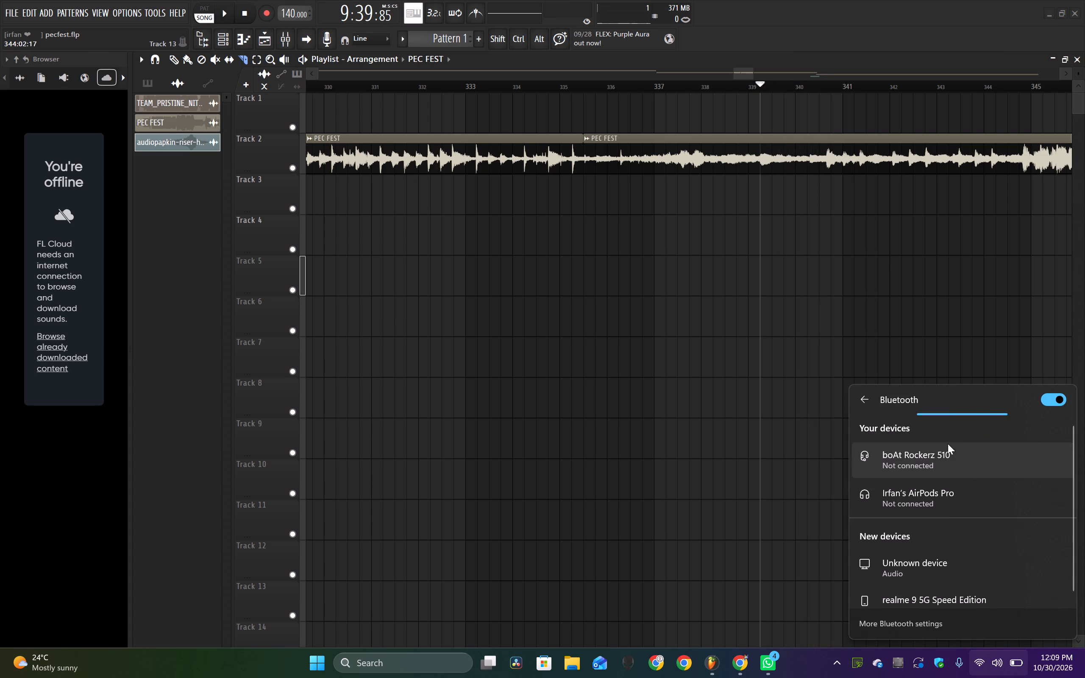
{"action": "left_click", "coordinate": [948, 444]}
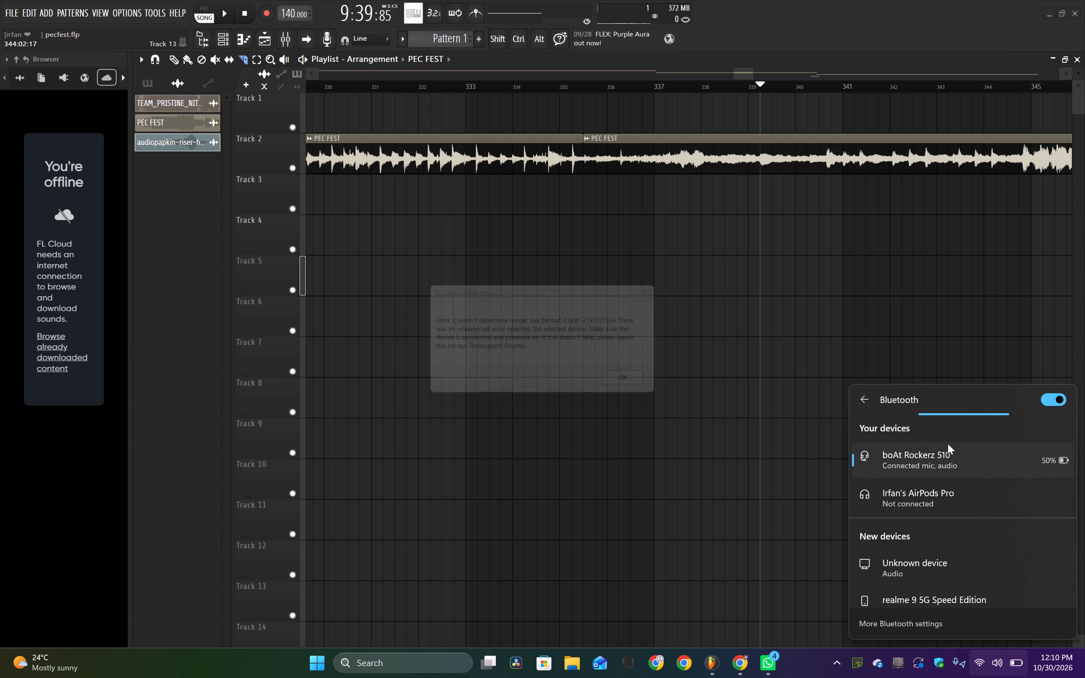
{"action": "left_click_drag", "start_coordinate": [654, 380], "coordinate": [651, 376]}
{"action": "left_click", "coordinate": [651, 376]}
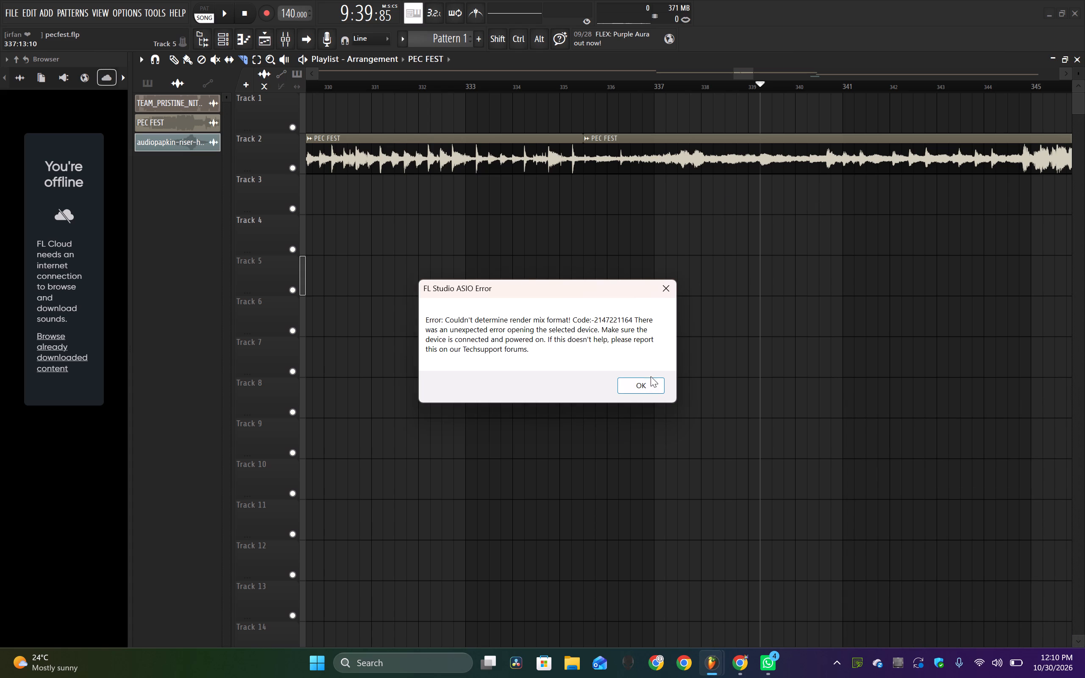
{"action": "left_click", "coordinate": [659, 281]}
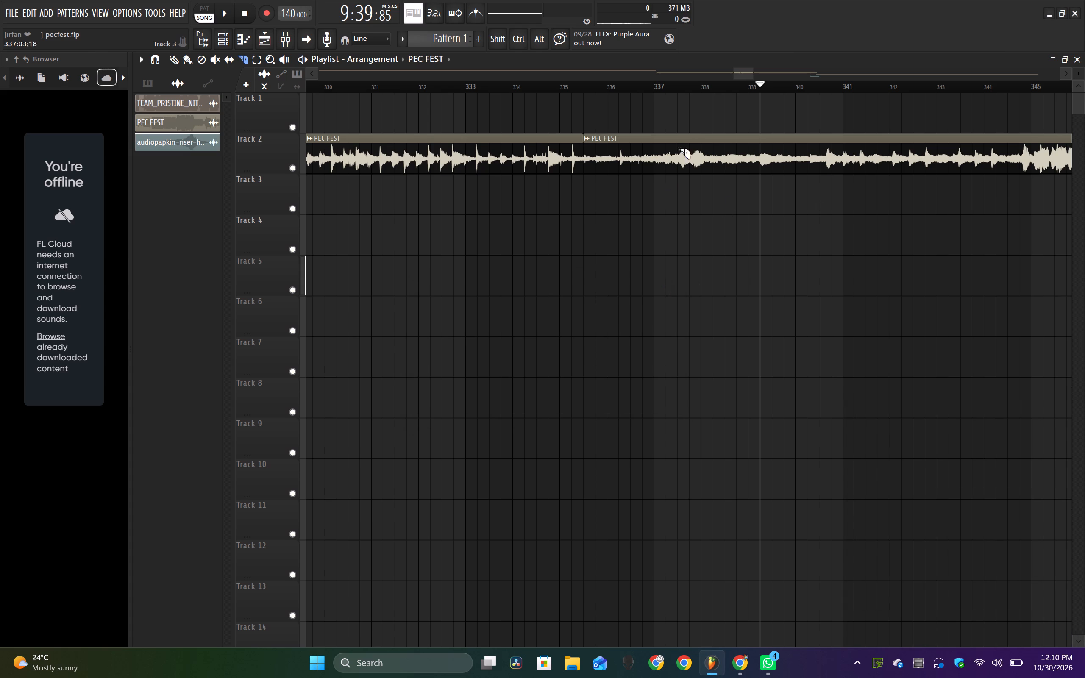
Play PEC FEST from about bar 339 to check the sound through the headphones.
{"action": "key", "text": "space"}
{"action": "key", "text": "space"}
{"action": "key", "text": "space"}
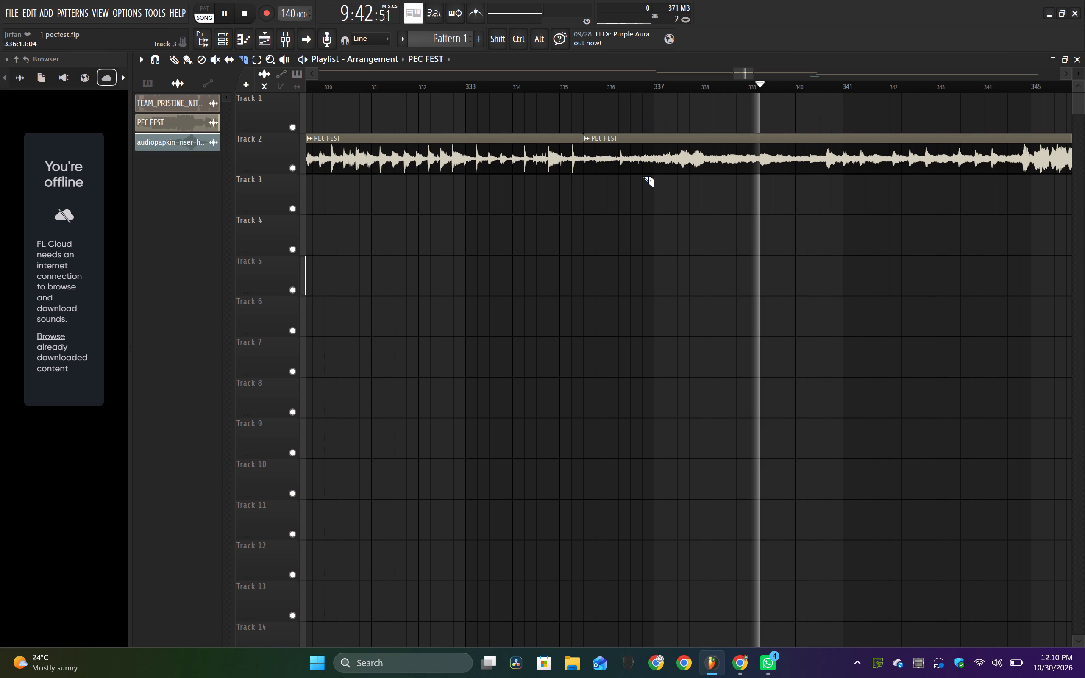
{"action": "scroll", "coordinate": [643, 176], "scroll_direction": "down", "scroll_amount": 4, "text": "ctrl"}
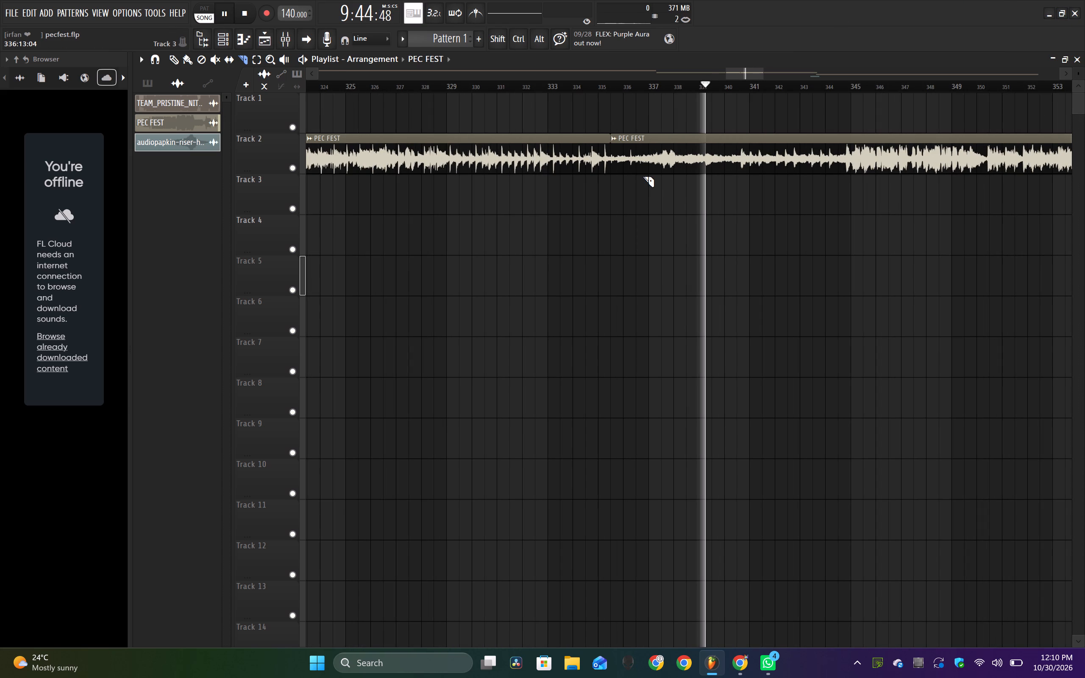
{"action": "scroll", "coordinate": [727, 185], "scroll_direction": "up", "scroll_amount": 8, "text": "ctrl"}
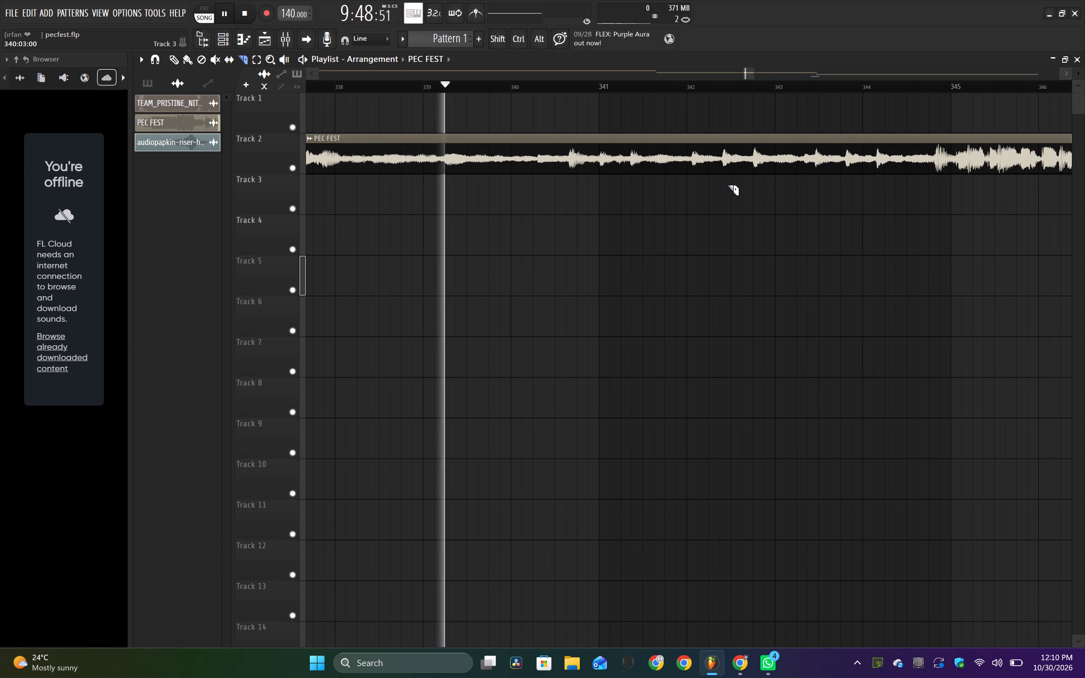
{"action": "key", "text": "space"}
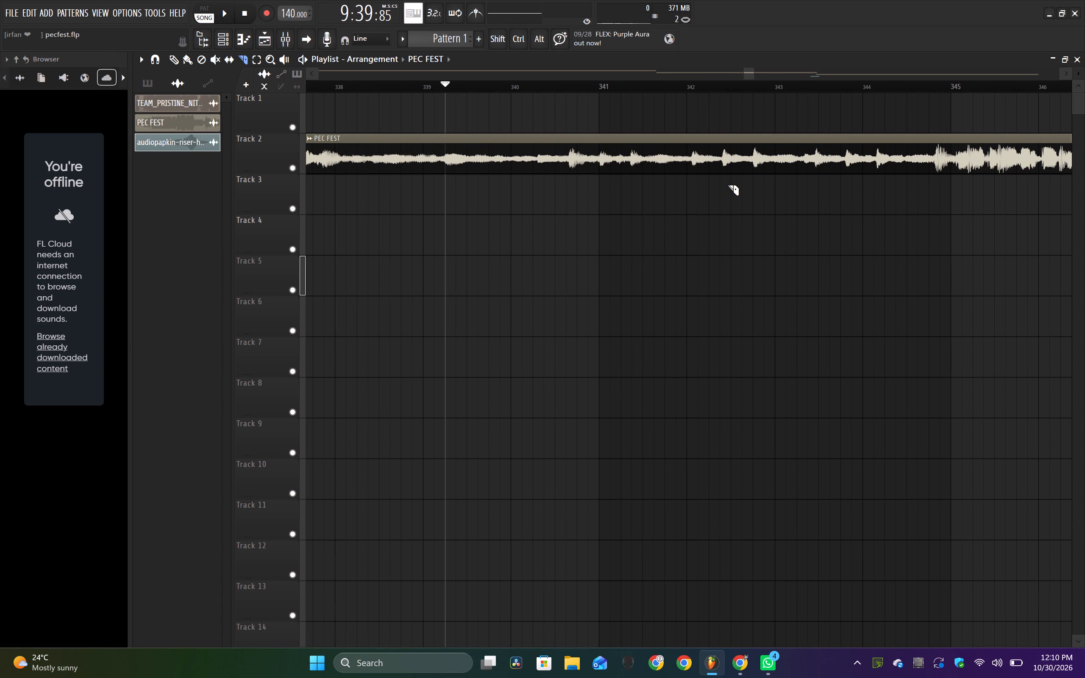
Set the audio output device to Primary Sound Driver in the audio settings and close them.
{"action": "left_click", "coordinate": [137, 8]}
{"action": "left_click", "coordinate": [159, 50]}
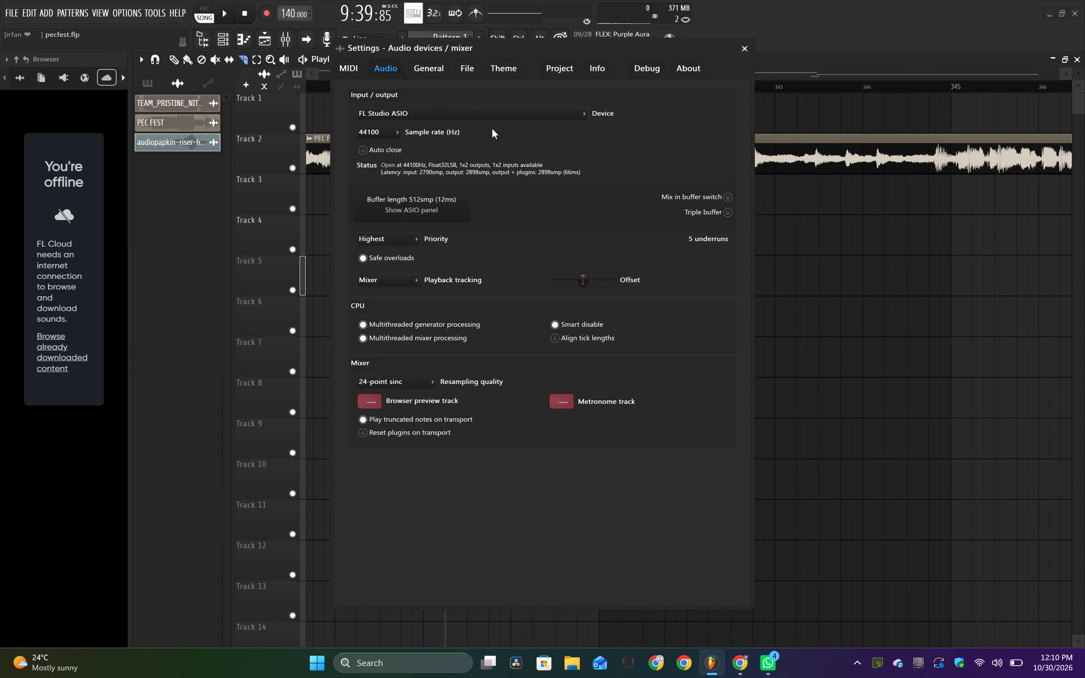
{"action": "left_click", "coordinate": [491, 117]}
{"action": "left_click", "coordinate": [490, 137]}
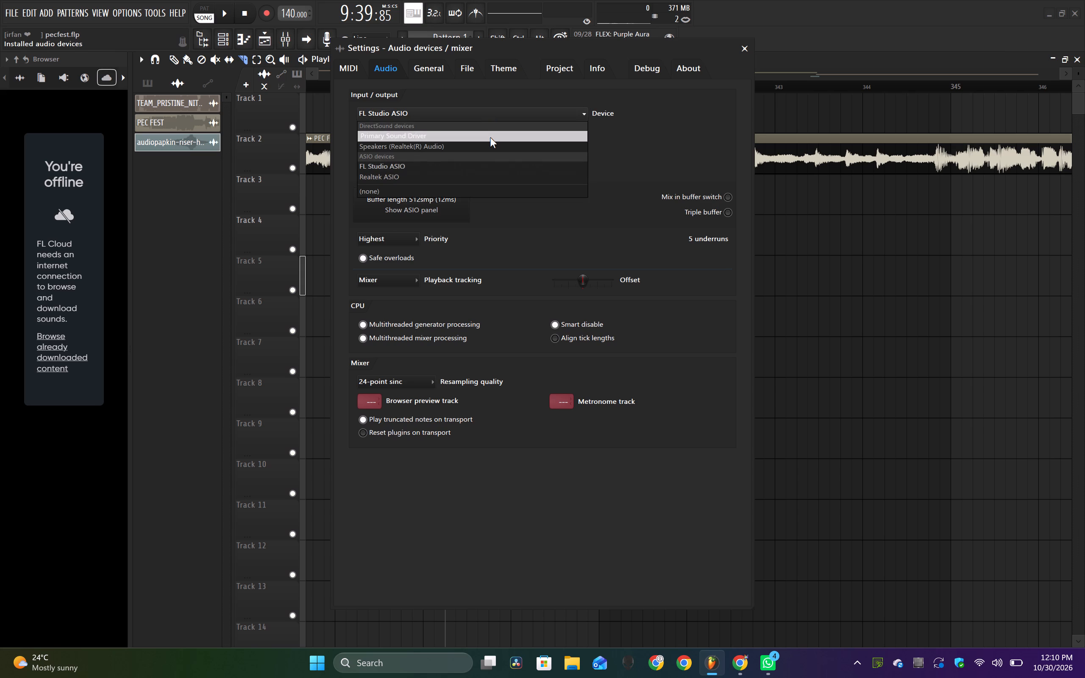
{"action": "left_click", "coordinate": [743, 44]}
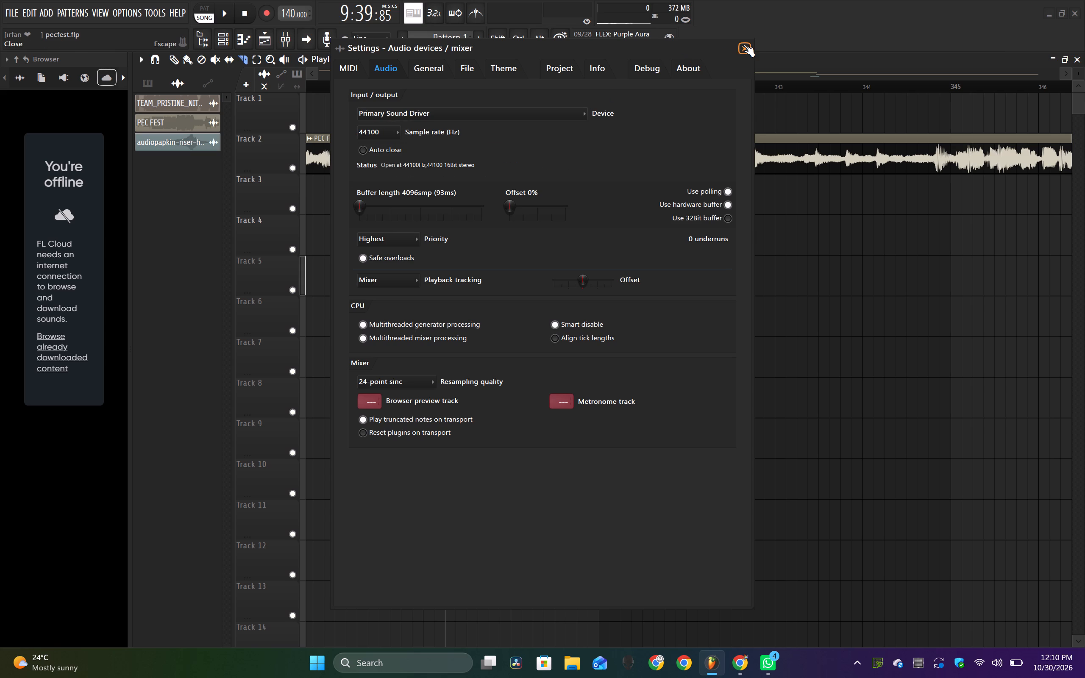
Play PEC FEST from about bar 339 with the new audio device.
{"action": "key", "text": "space"}
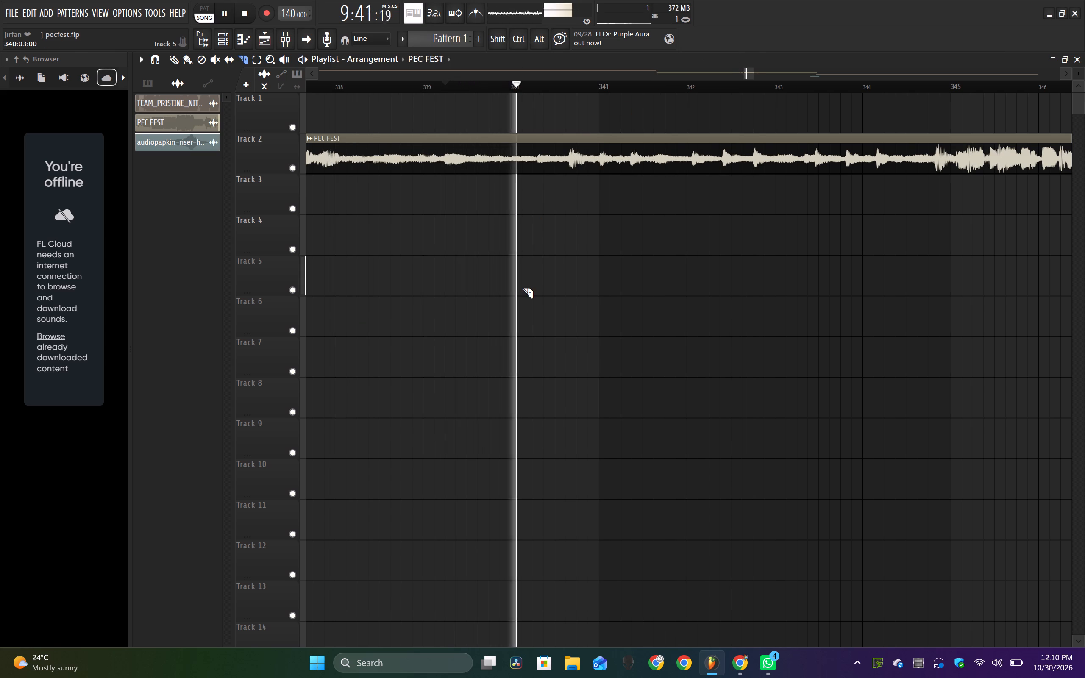
Continue listening to PEC FEST through about bar 361, following playback toward the transition into TEAM_PRISTINE_NITKurukshetra.
{"action": "scroll", "coordinate": [522, 288], "scroll_direction": "down", "scroll_amount": 8, "text": "ctrl"}
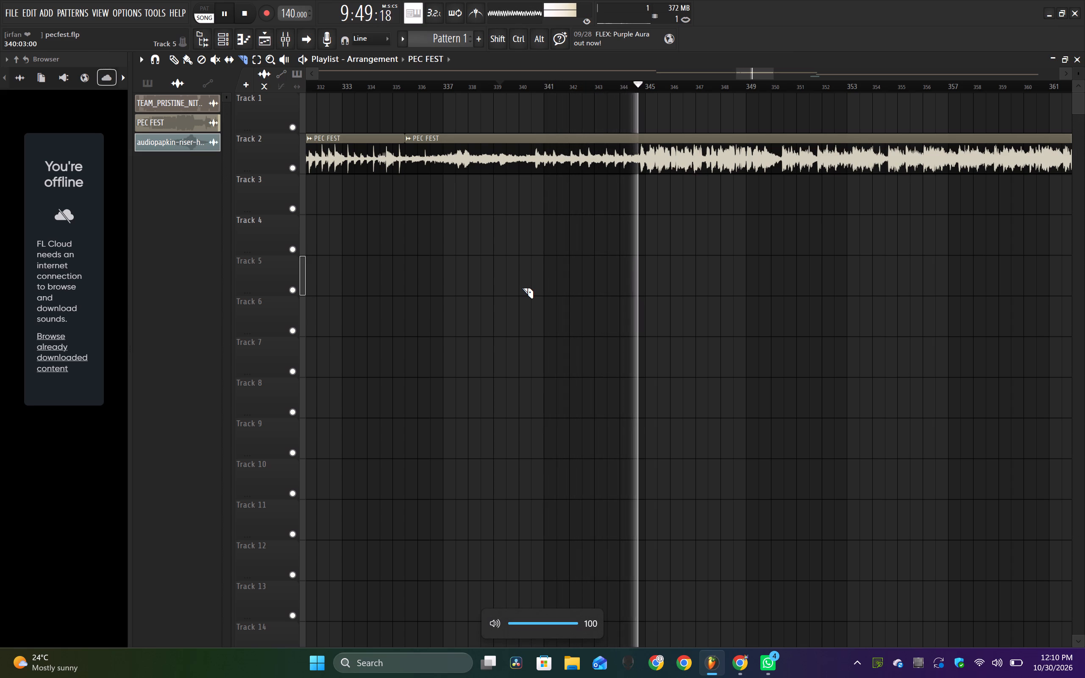
{"action": "scroll", "coordinate": [522, 288], "scroll_direction": "down", "scroll_amount": 11, "text": "ctrl"}
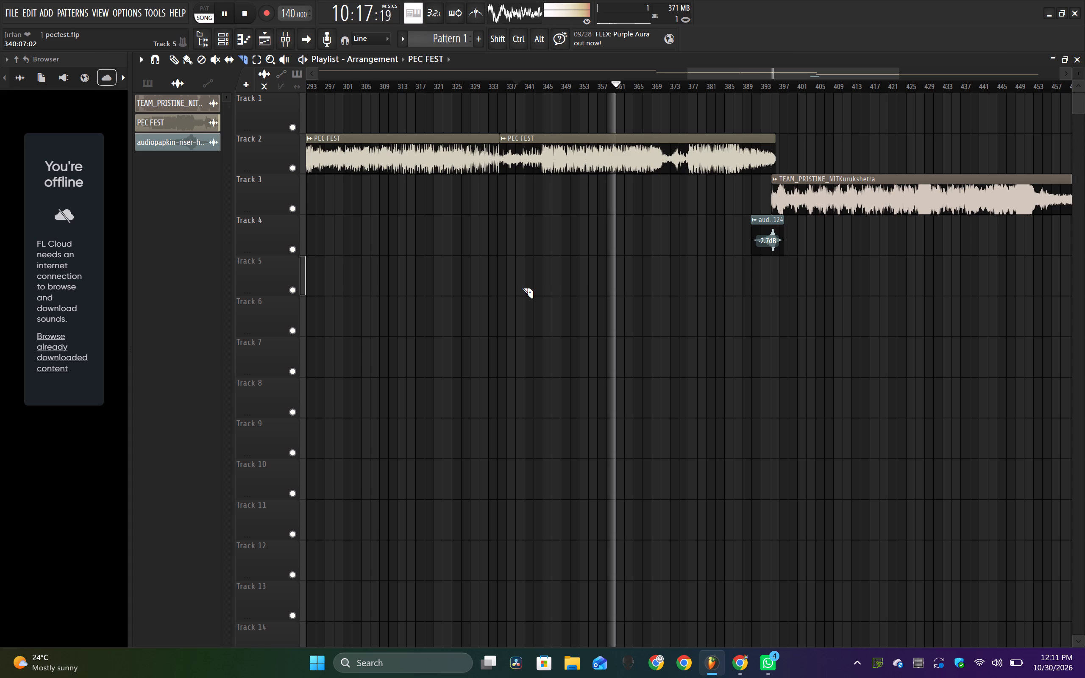
Switch to the Chrome browser window while the mix keeps playing.
{"action": "left_click", "coordinate": [748, 666]}
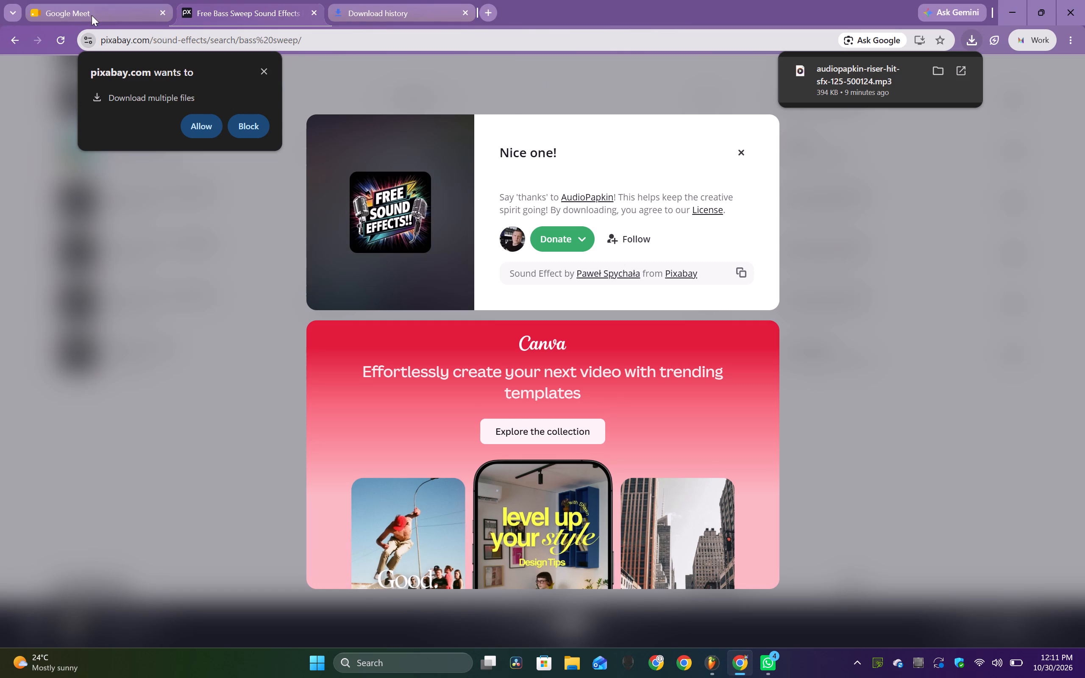
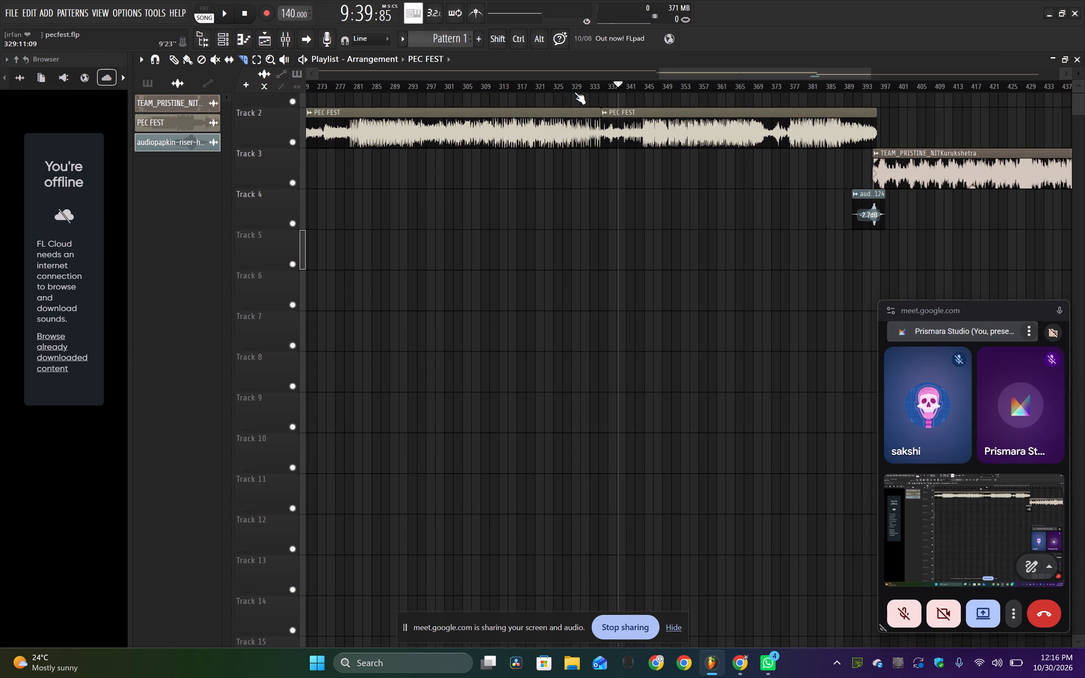
Play the arrangement from about bar 329 to listen across the join between the two PEC FEST clips.
{"action": "left_click", "coordinate": [574, 92]}
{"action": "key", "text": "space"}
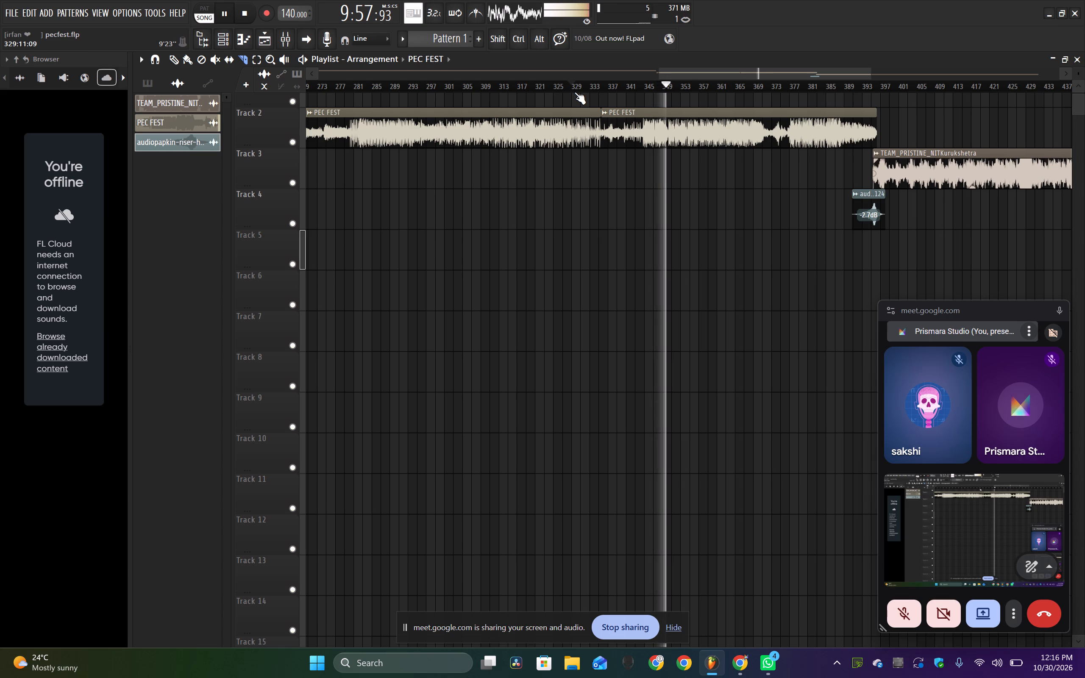
{"action": "scroll", "coordinate": [632, 157], "scroll_direction": "left", "scroll_amount": 1}
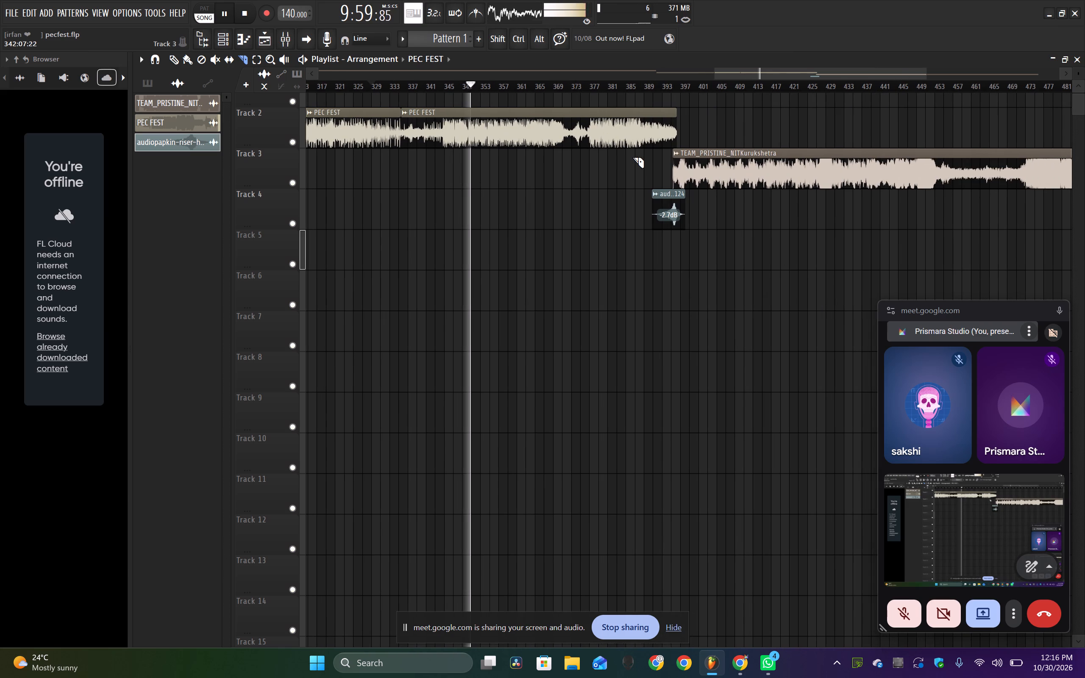
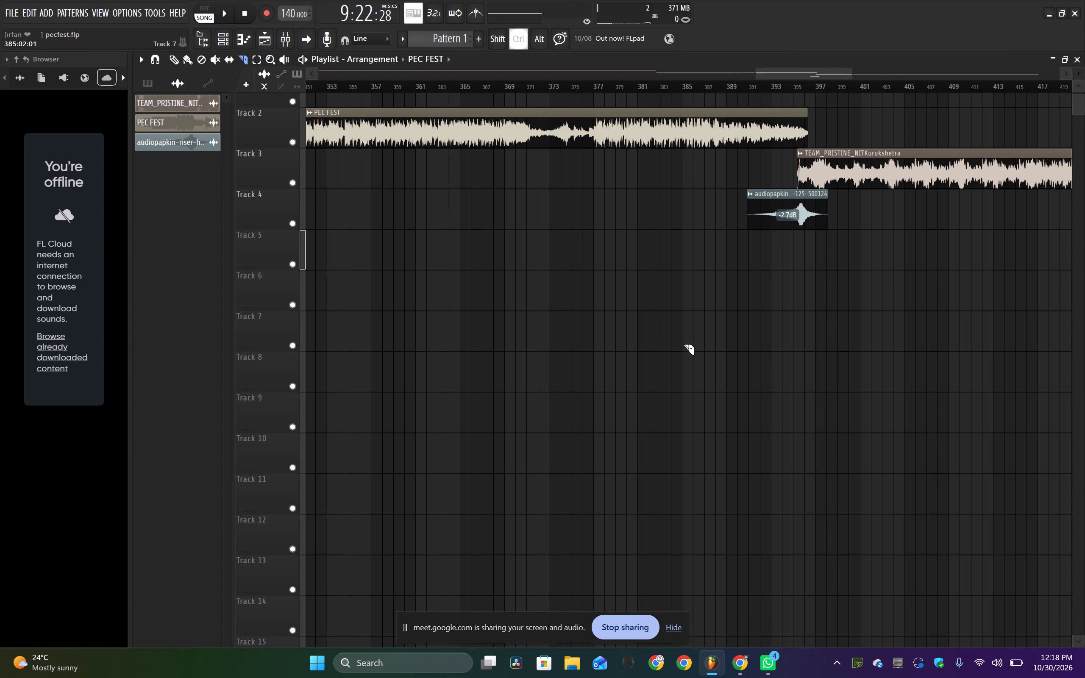
Play PEC FEST from about bar 333 on Track 2 to check the cut between its two clips near bar 335.
{"action": "scroll", "coordinate": [683, 344], "scroll_direction": "down", "scroll_amount": 4, "text": "ctrl"}
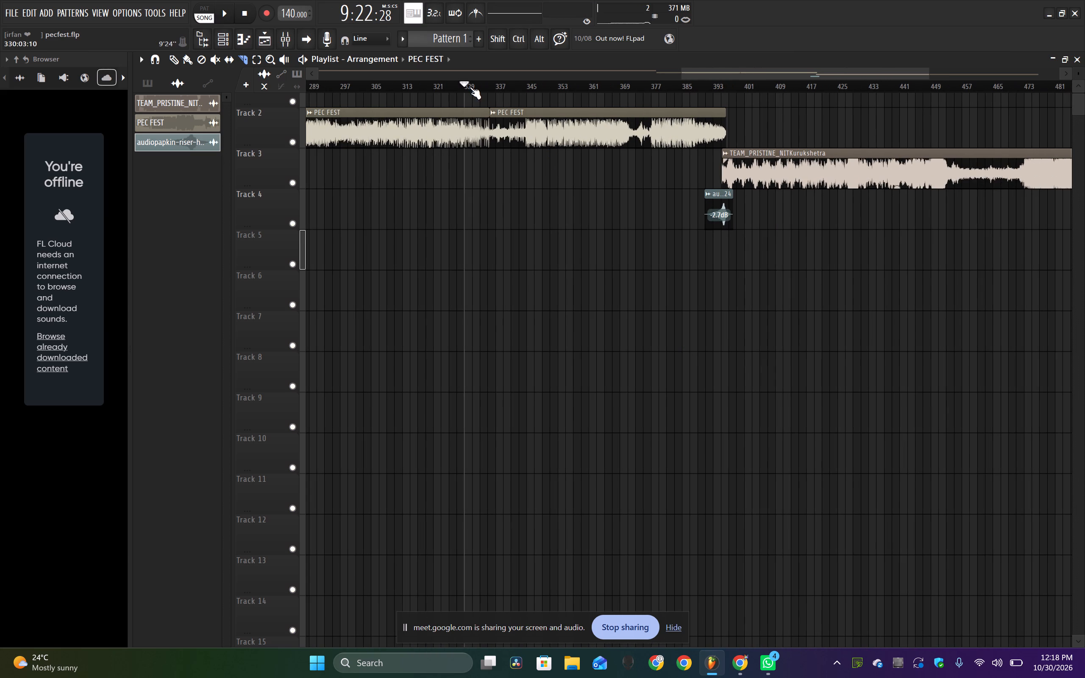
{"action": "left_click", "coordinate": [477, 89]}
{"action": "key", "text": "space"}
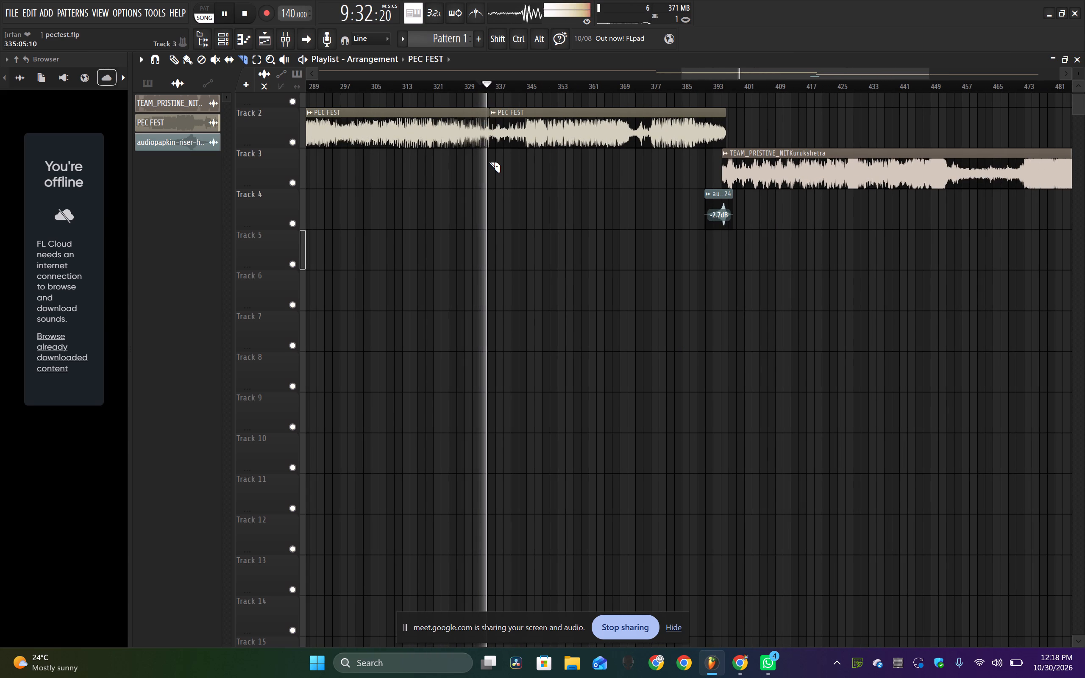
{"action": "scroll", "coordinate": [489, 162], "scroll_direction": "up", "scroll_amount": 10, "text": "ctrl"}
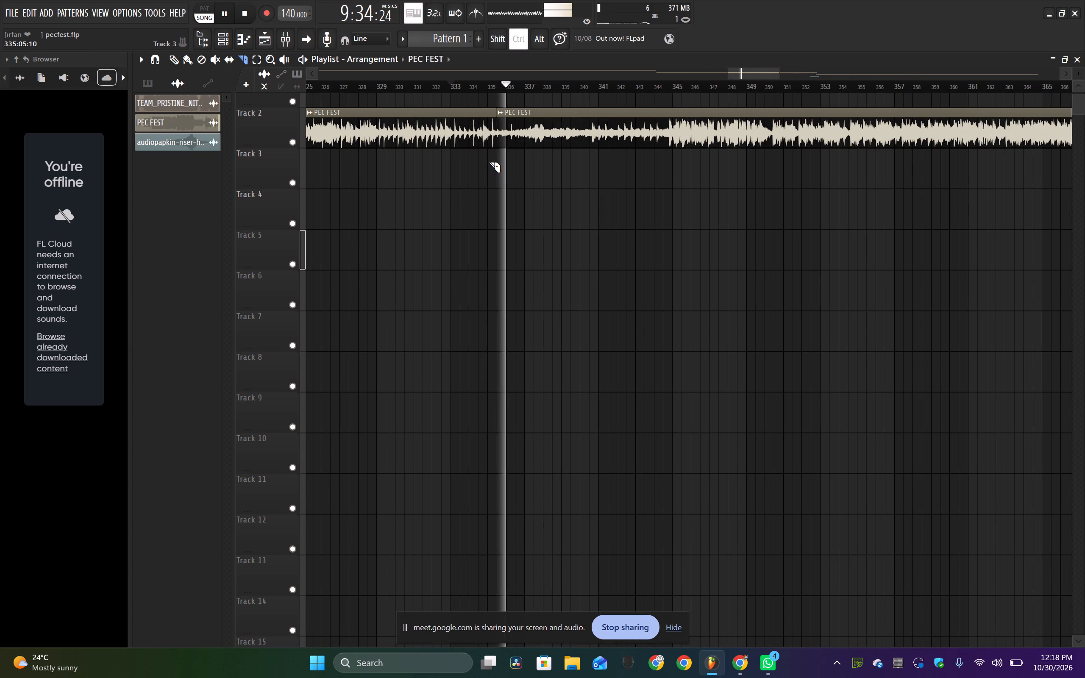
{"action": "scroll", "coordinate": [489, 162], "scroll_direction": "down", "scroll_amount": 9, "text": "ctrl"}
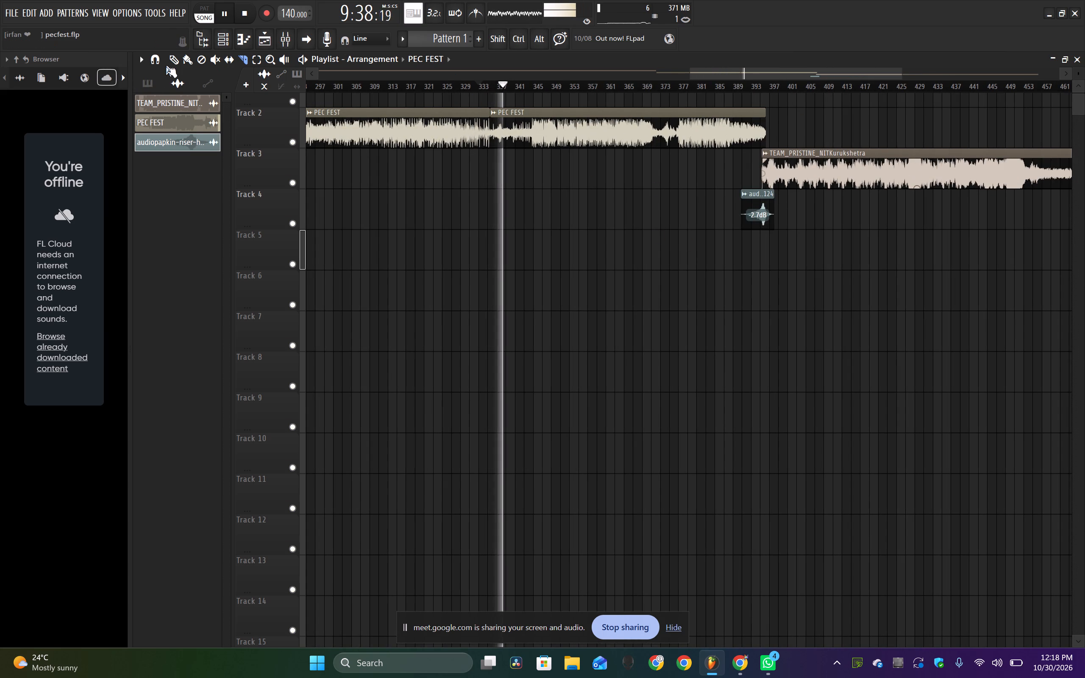
Pick the audiopapkin riser-hit clip on Track 4 with the Draw tool and stop playback.
{"action": "left_click", "coordinate": [171, 52]}
{"action": "left_click", "coordinate": [170, 55]}
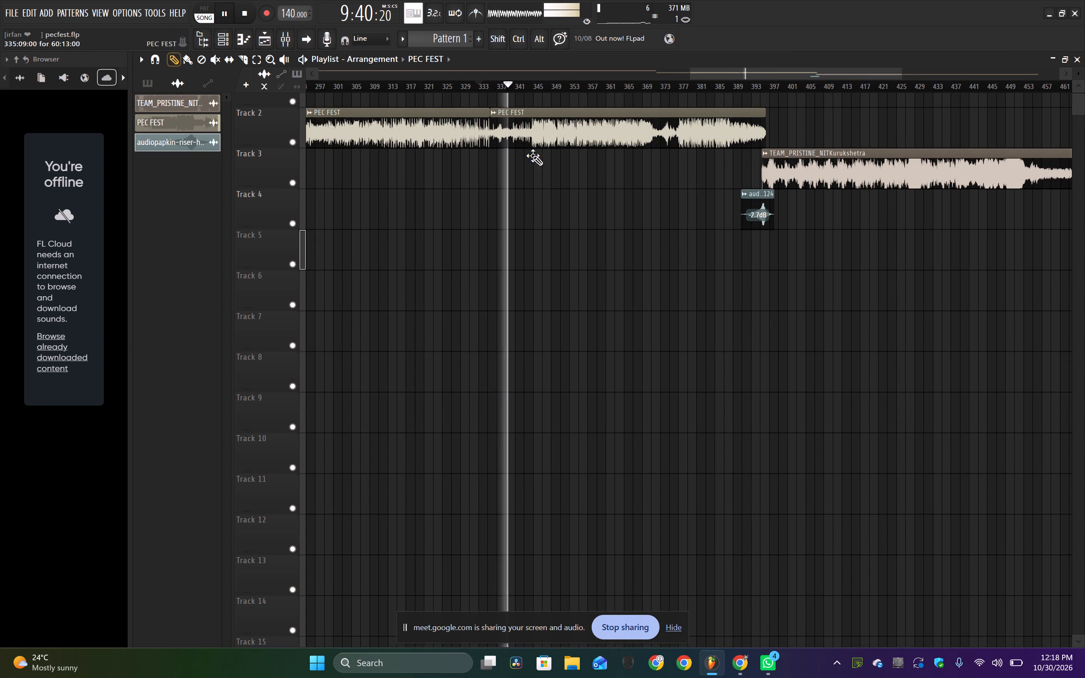
{"action": "left_click", "coordinate": [754, 205]}
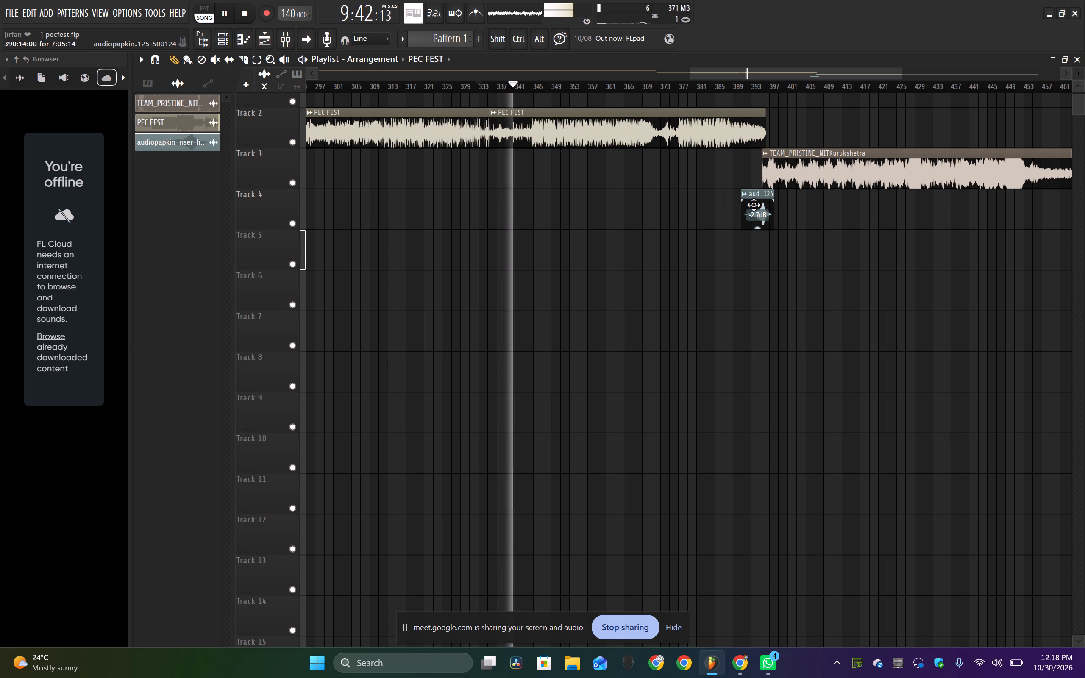
{"action": "key", "text": "space"}
Switch to the Google Chrome window.
{"action": "left_click", "coordinate": [733, 661]}
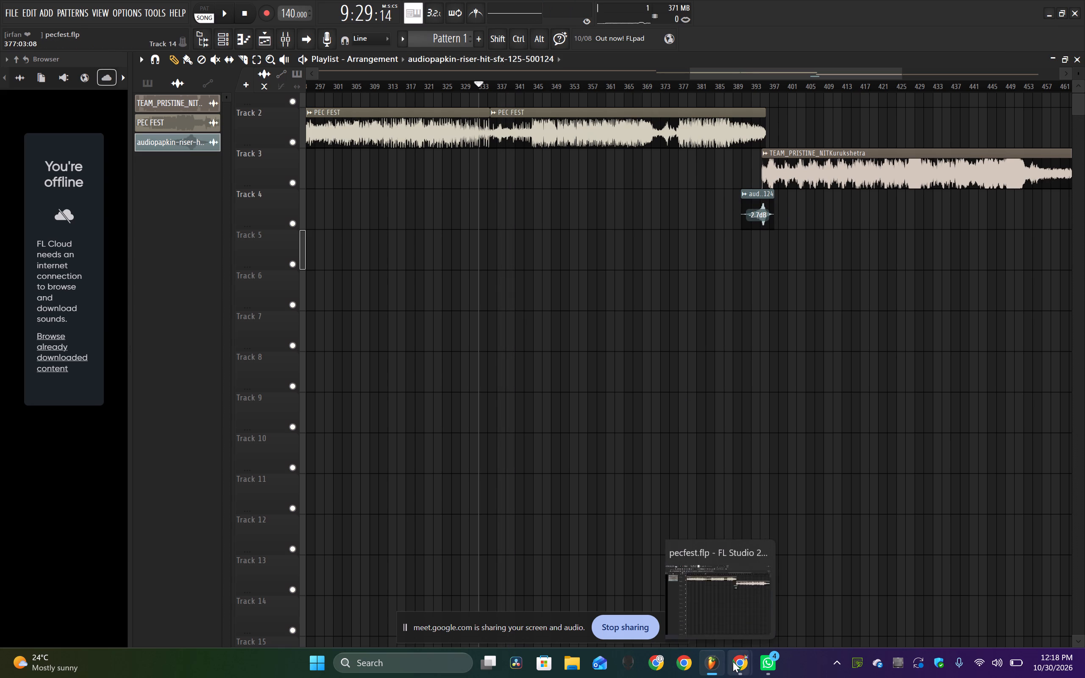
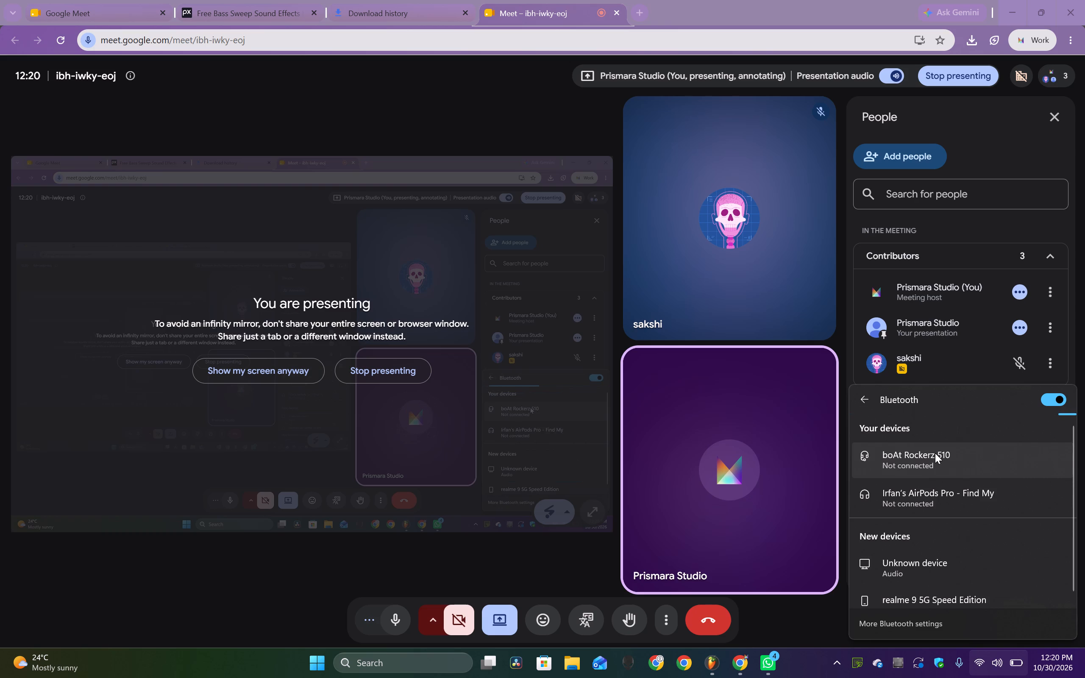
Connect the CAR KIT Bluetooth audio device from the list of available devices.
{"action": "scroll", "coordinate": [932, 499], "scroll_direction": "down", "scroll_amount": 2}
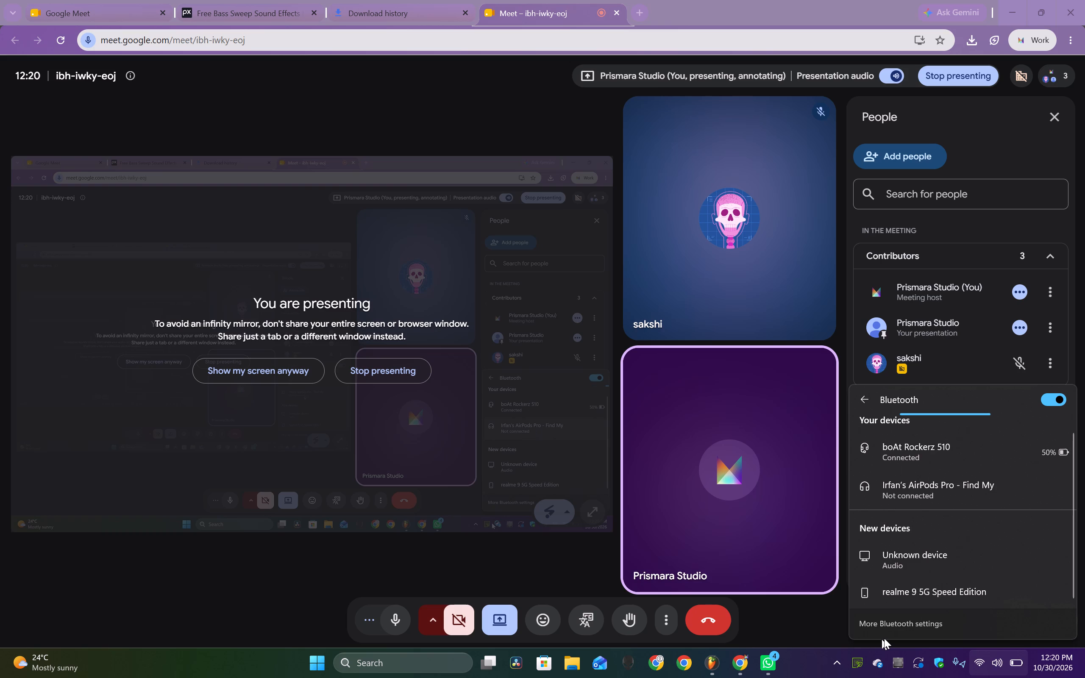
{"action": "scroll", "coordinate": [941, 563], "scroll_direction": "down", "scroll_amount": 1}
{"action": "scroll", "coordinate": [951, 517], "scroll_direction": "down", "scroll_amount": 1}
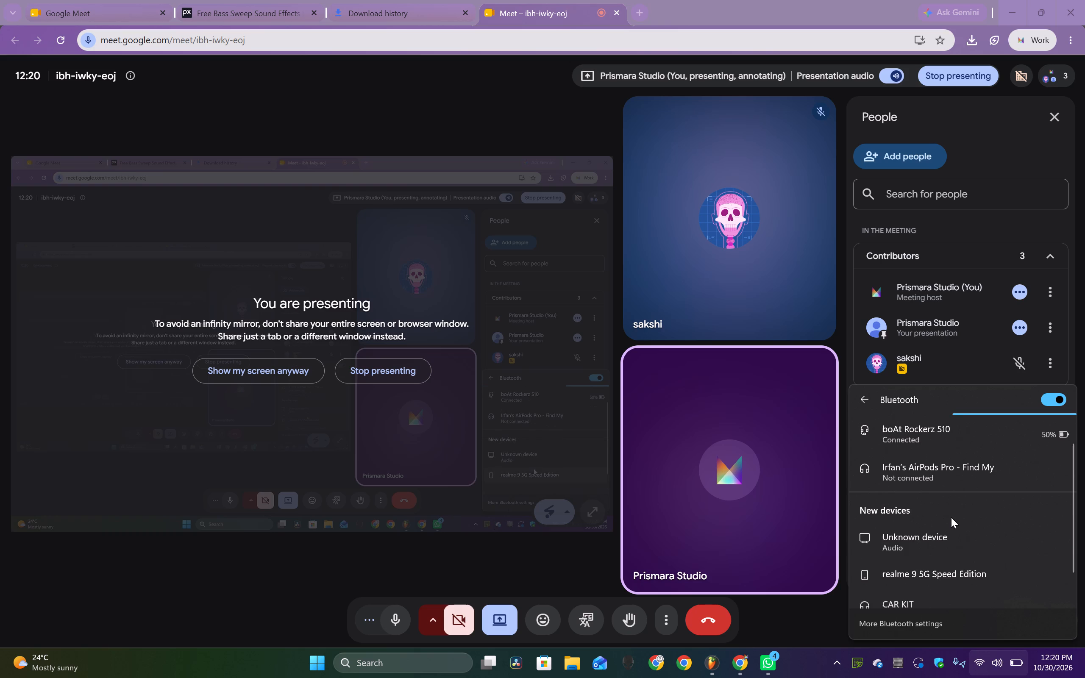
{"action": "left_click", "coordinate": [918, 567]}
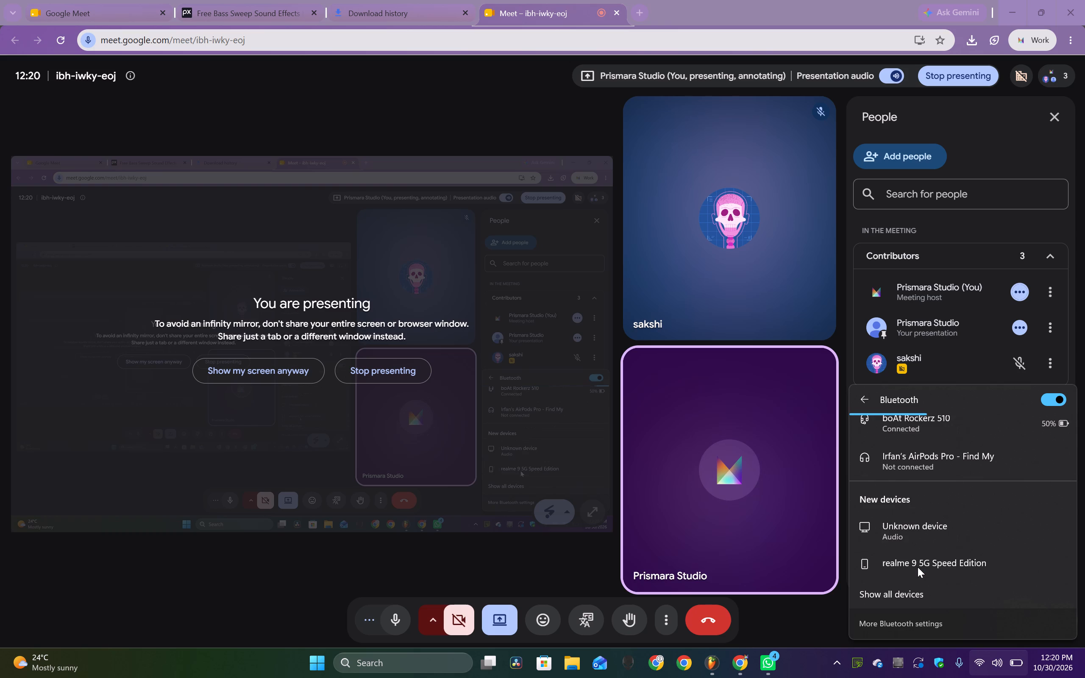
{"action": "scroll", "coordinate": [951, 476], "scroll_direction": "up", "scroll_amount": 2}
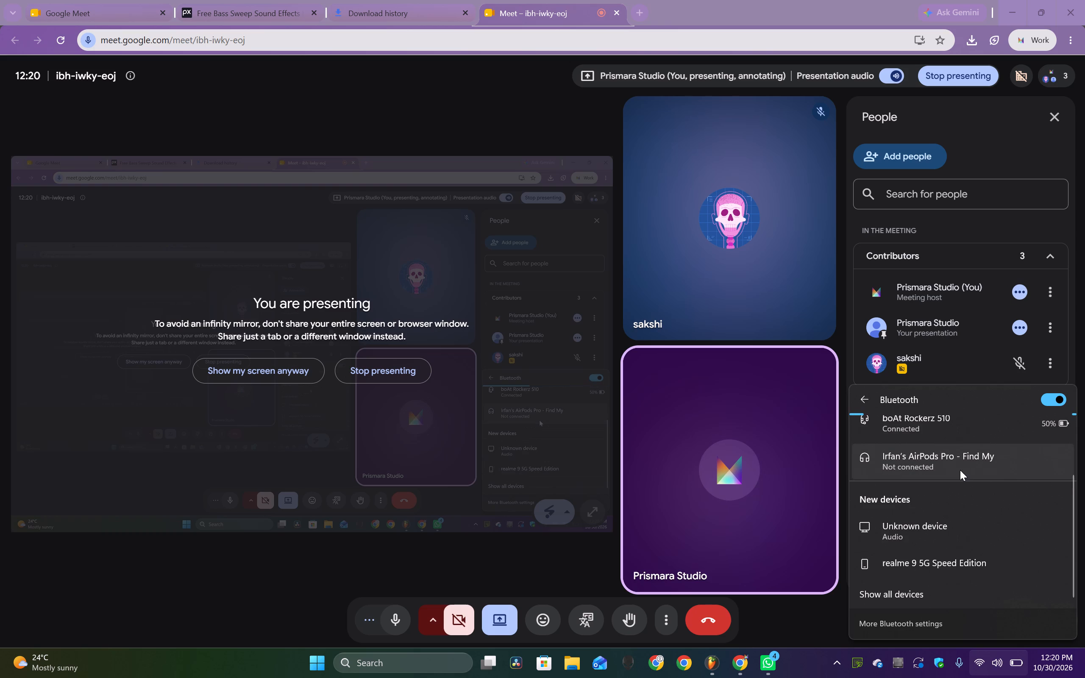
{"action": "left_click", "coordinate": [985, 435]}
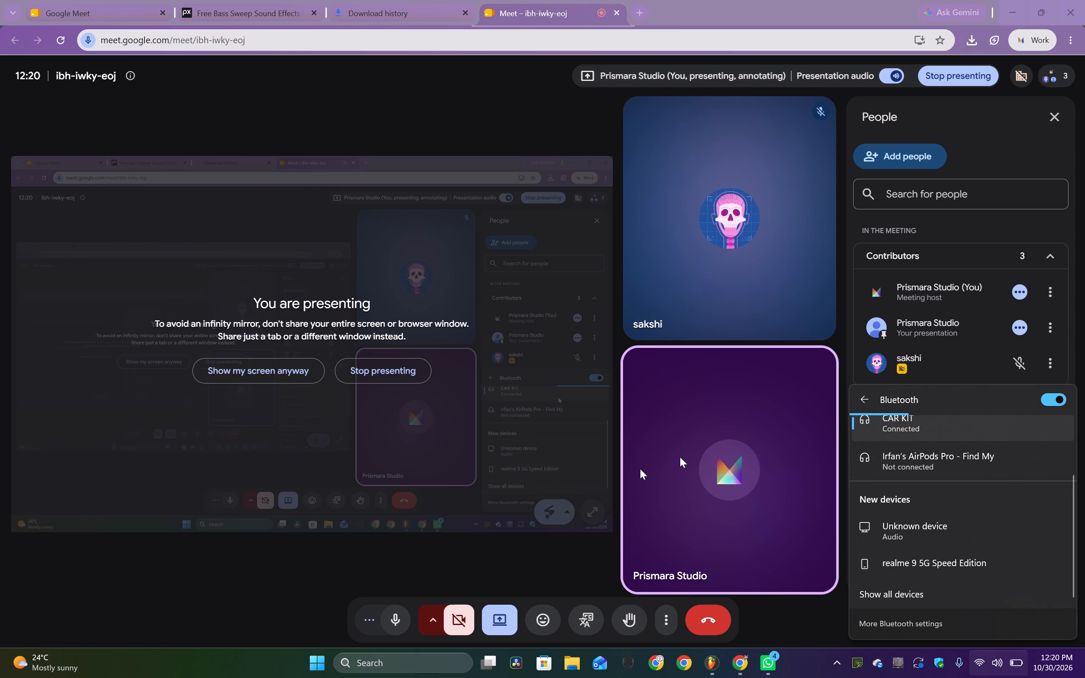
Switch to FL Studio and play PEC FEST on Track 2 from about bar 333 to check the audio output.
{"action": "left_click", "coordinate": [715, 660]}
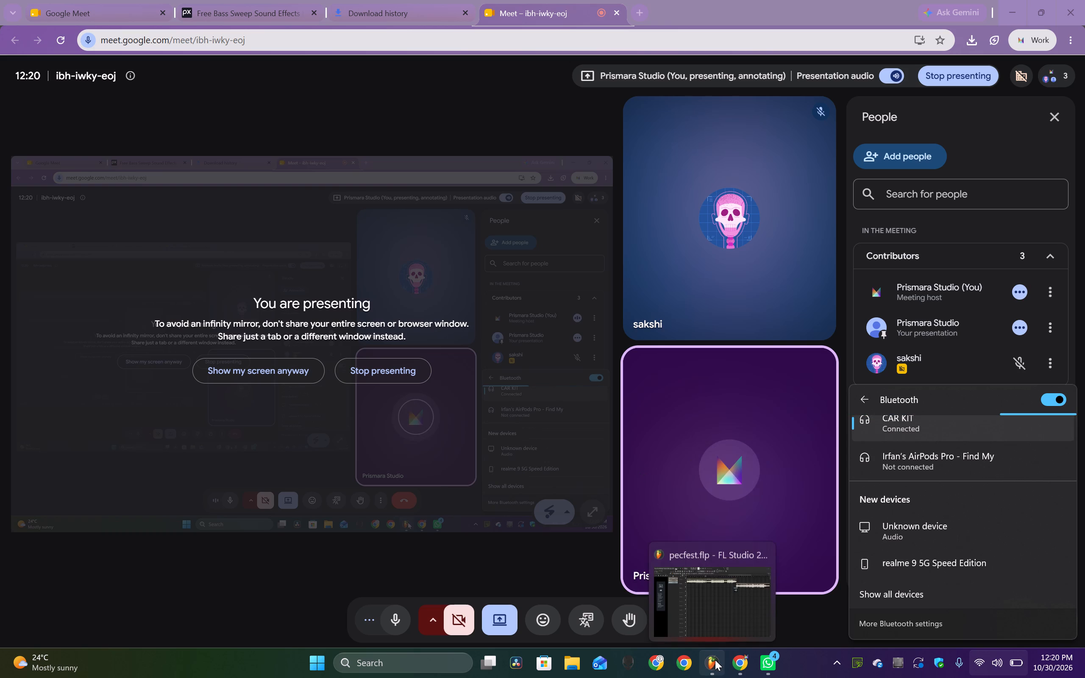
{"action": "key", "text": "space"}
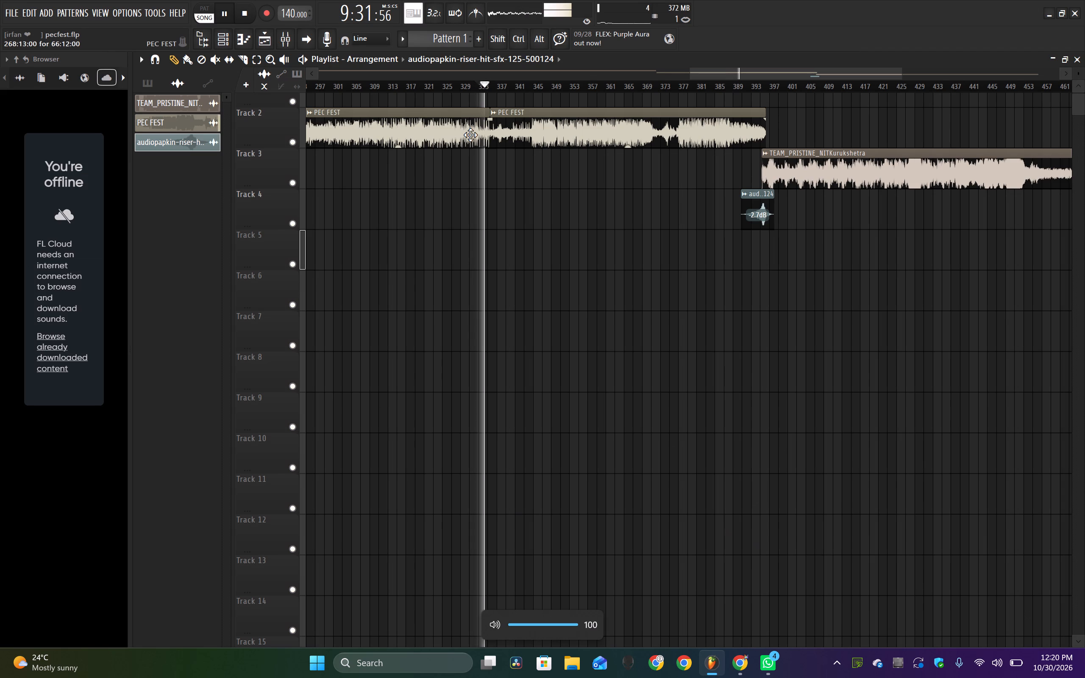
Disconnect the boAt Rockerz 510 and CAR KIT Bluetooth audio devices.
{"action": "left_click", "coordinate": [973, 658]}
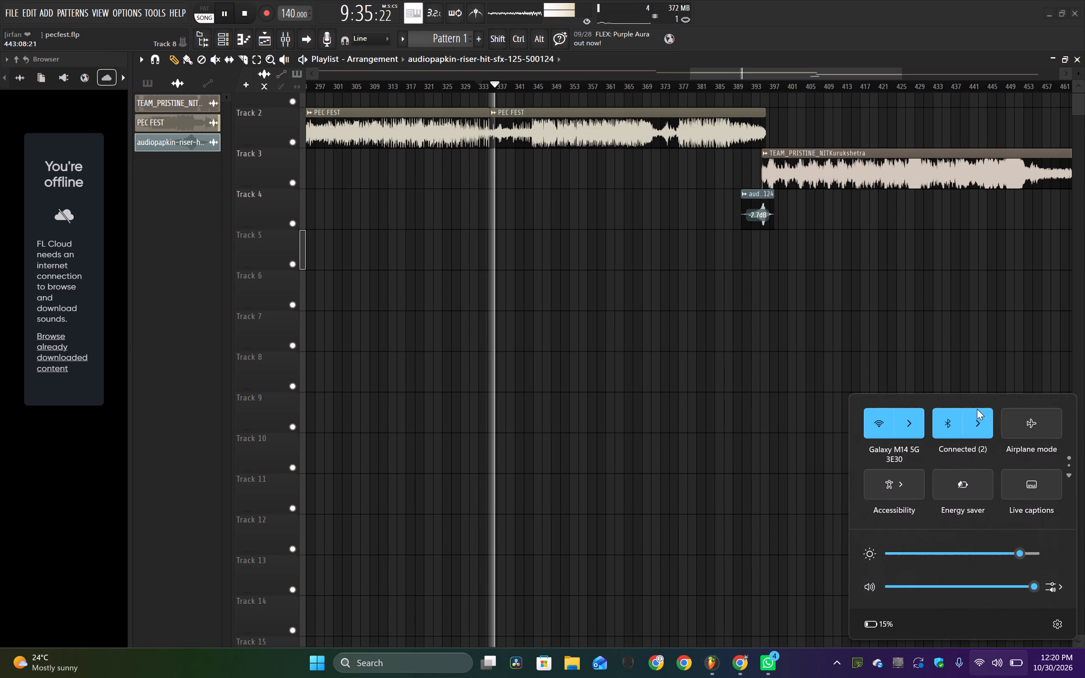
{"action": "left_click", "coordinate": [979, 417]}
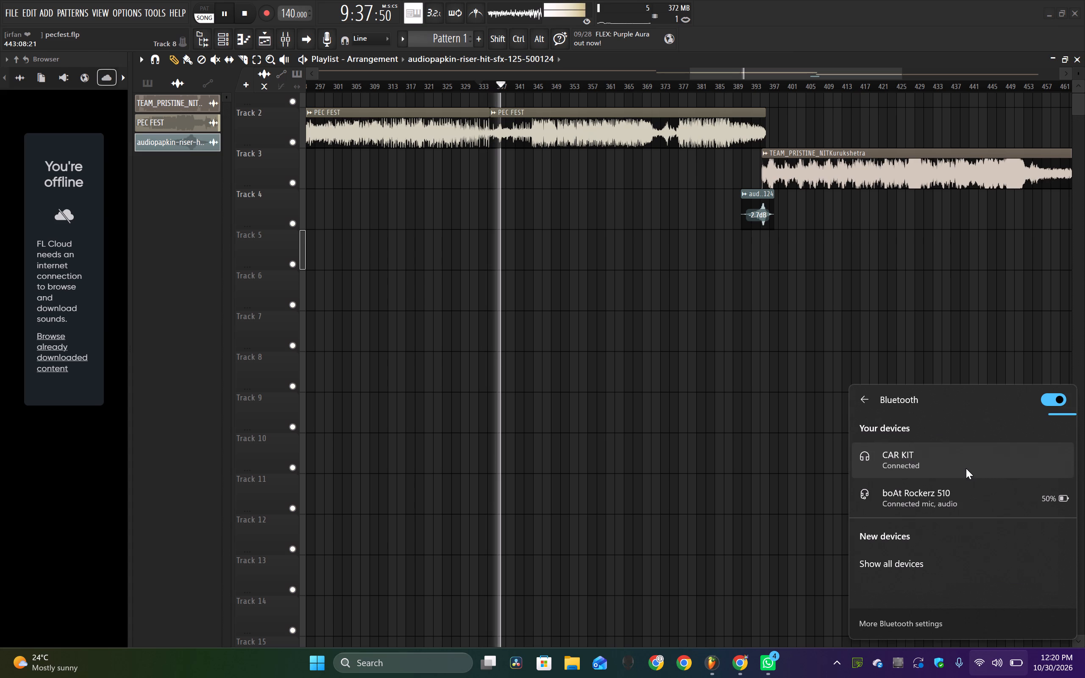
{"action": "left_click", "coordinate": [969, 497]}
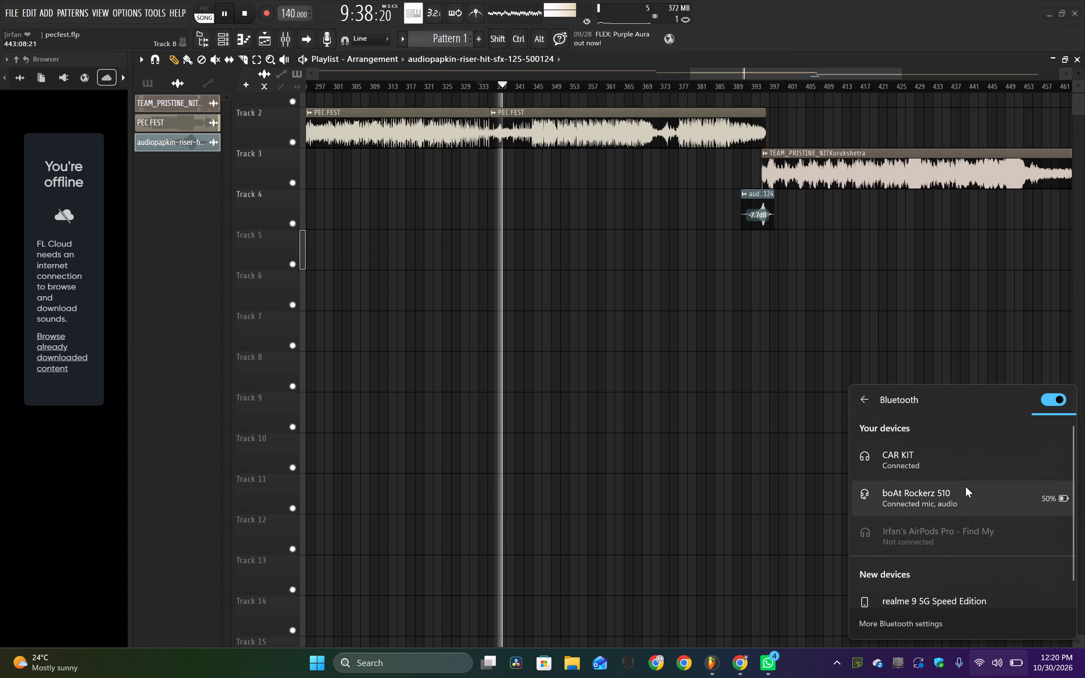
{"action": "left_click", "coordinate": [985, 526]}
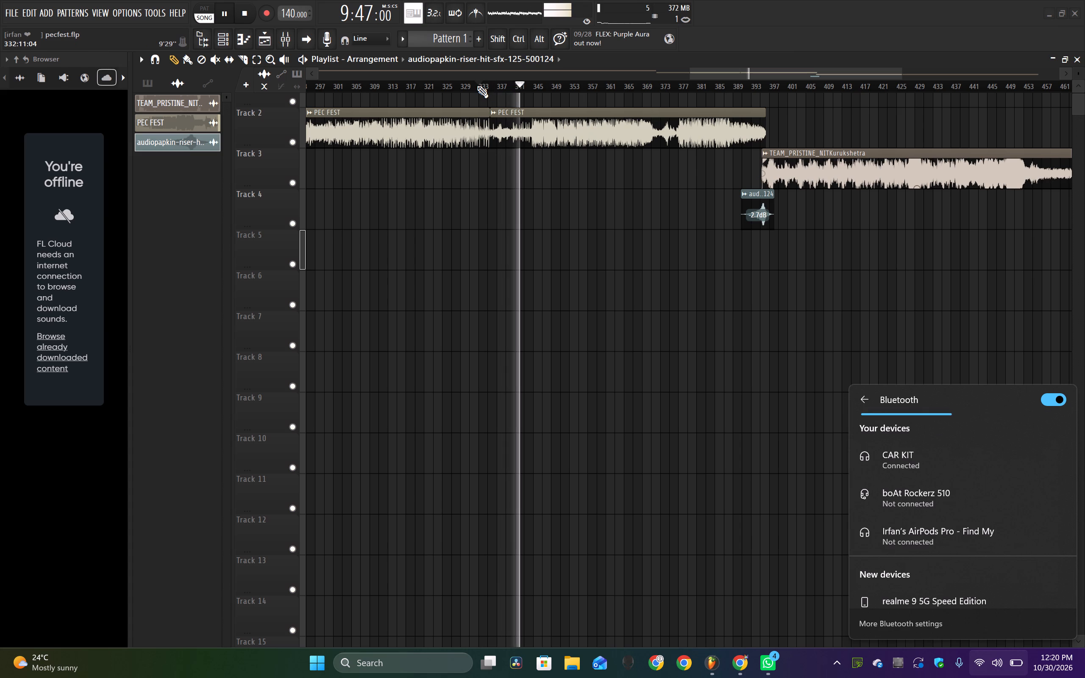
{"action": "left_click", "coordinate": [898, 460]}
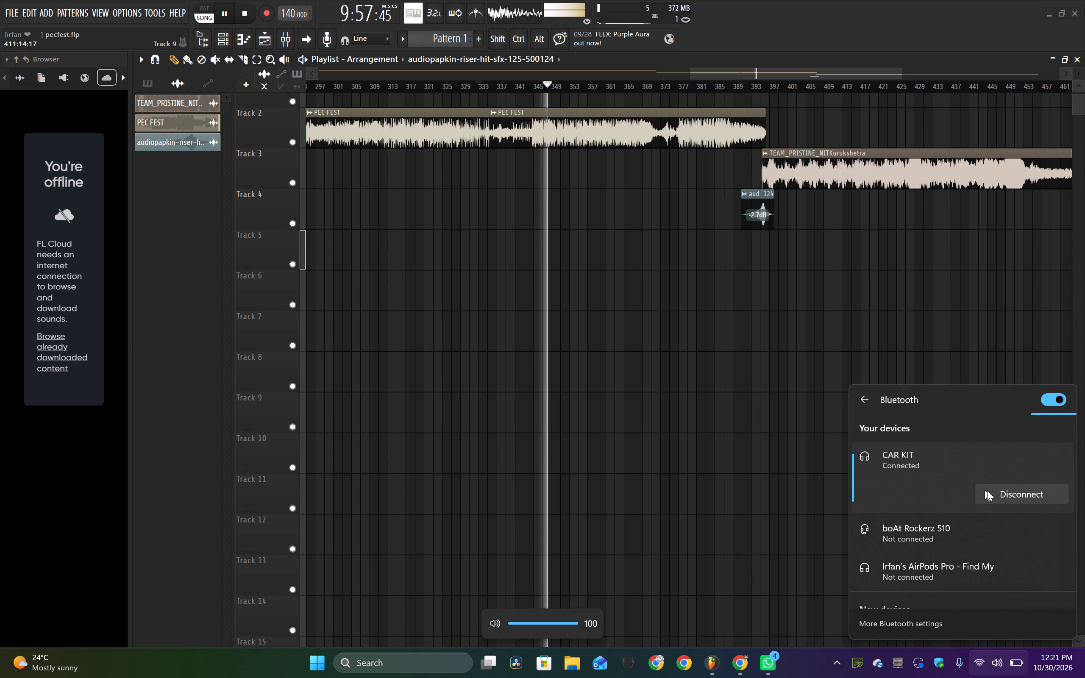
{"action": "left_click", "coordinate": [1003, 498]}
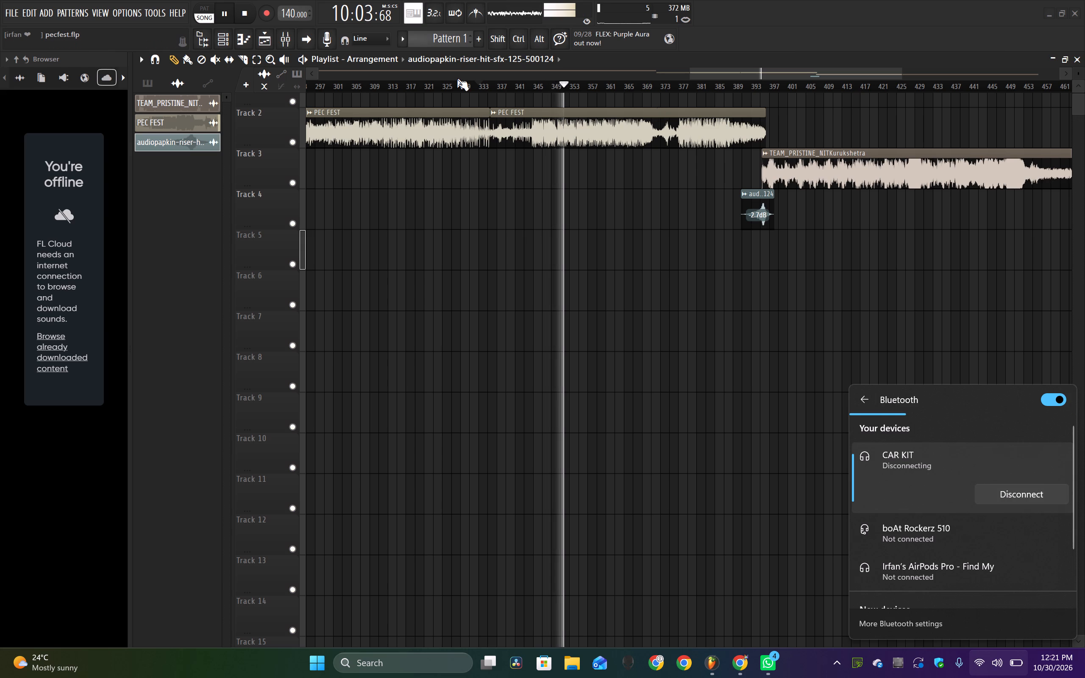
Replay PEC FEST on Track 2 from about bar 332 to hear the cut between its two clips.
{"action": "left_click", "coordinate": [480, 90]}
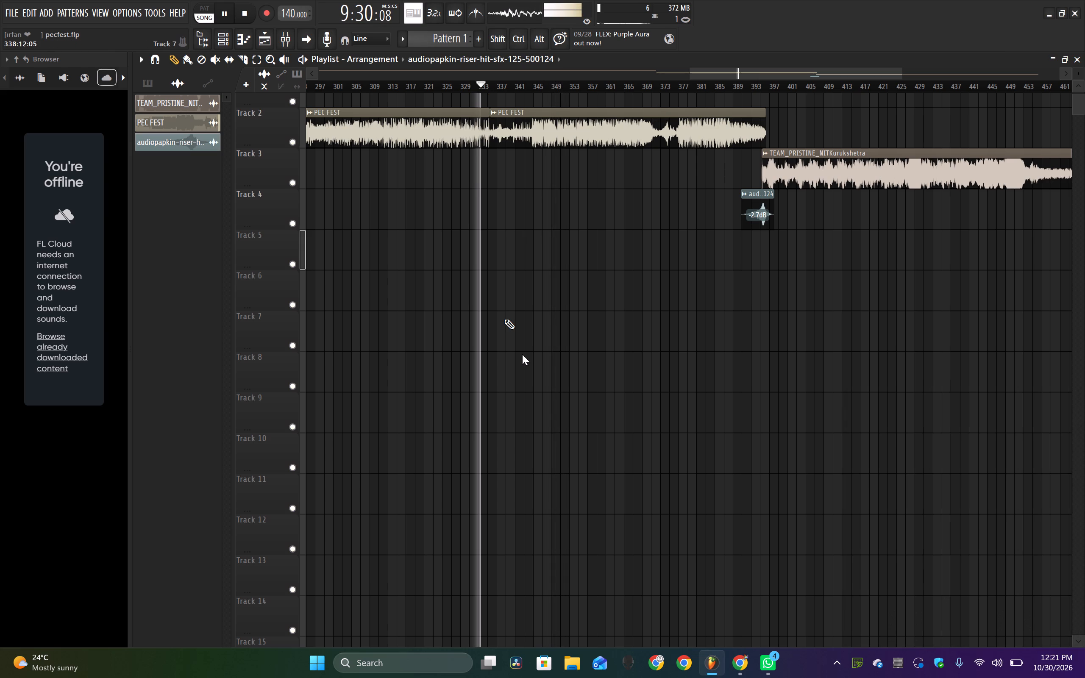
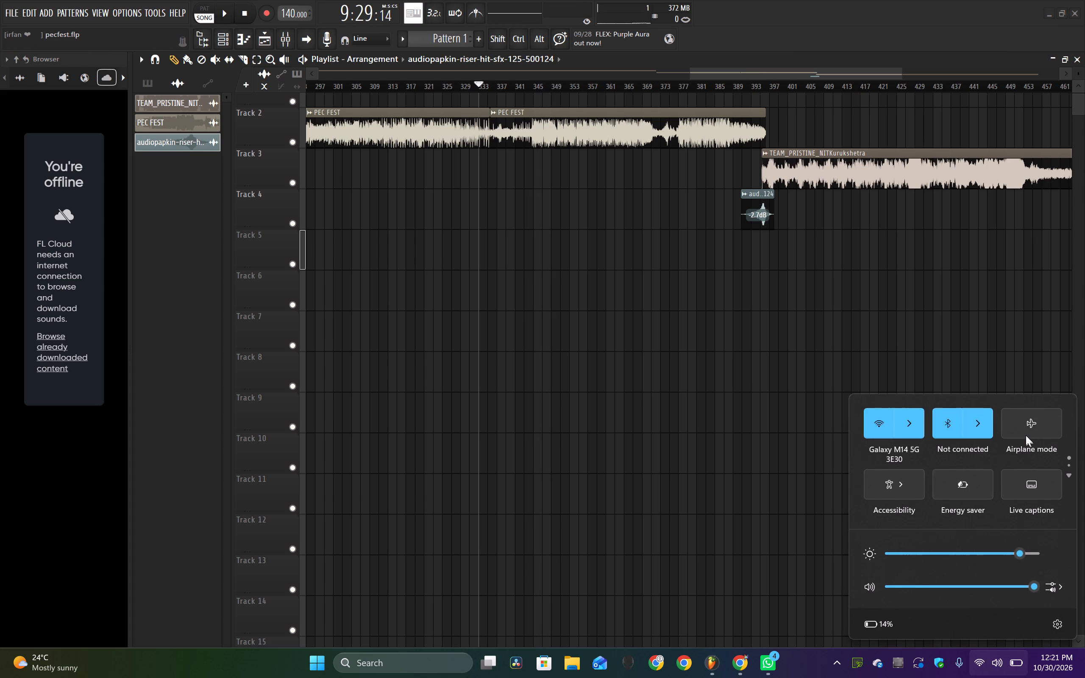
Connect the CAR KIT Bluetooth audio device from the list of paired devices.
{"action": "left_click", "coordinate": [975, 424]}
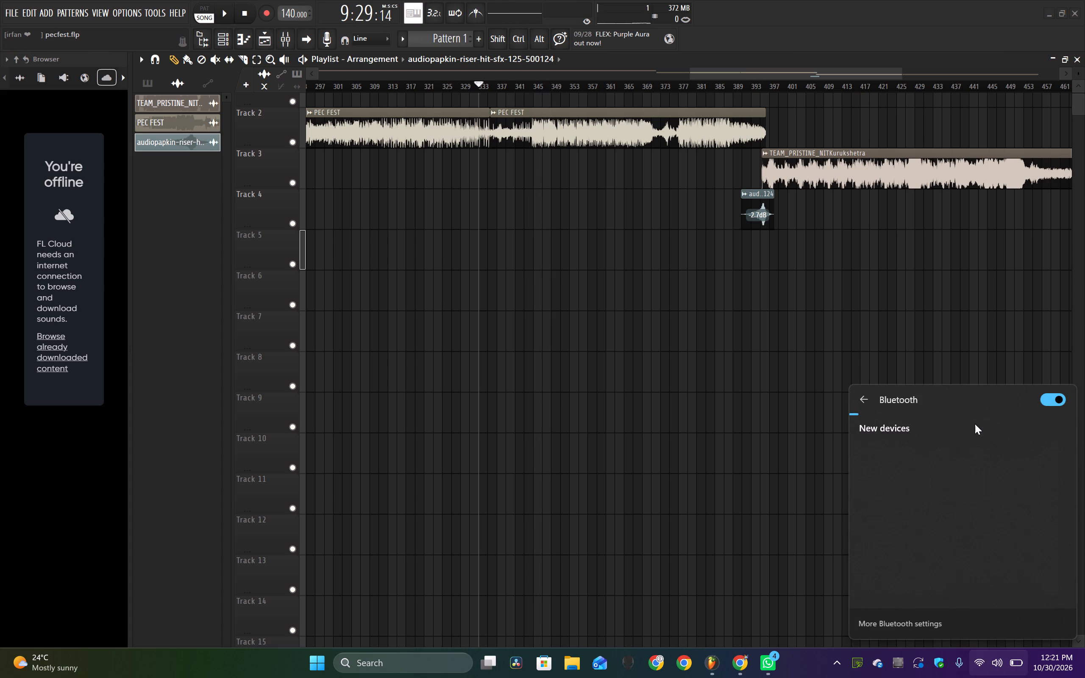
{"action": "left_click", "coordinate": [973, 497]}
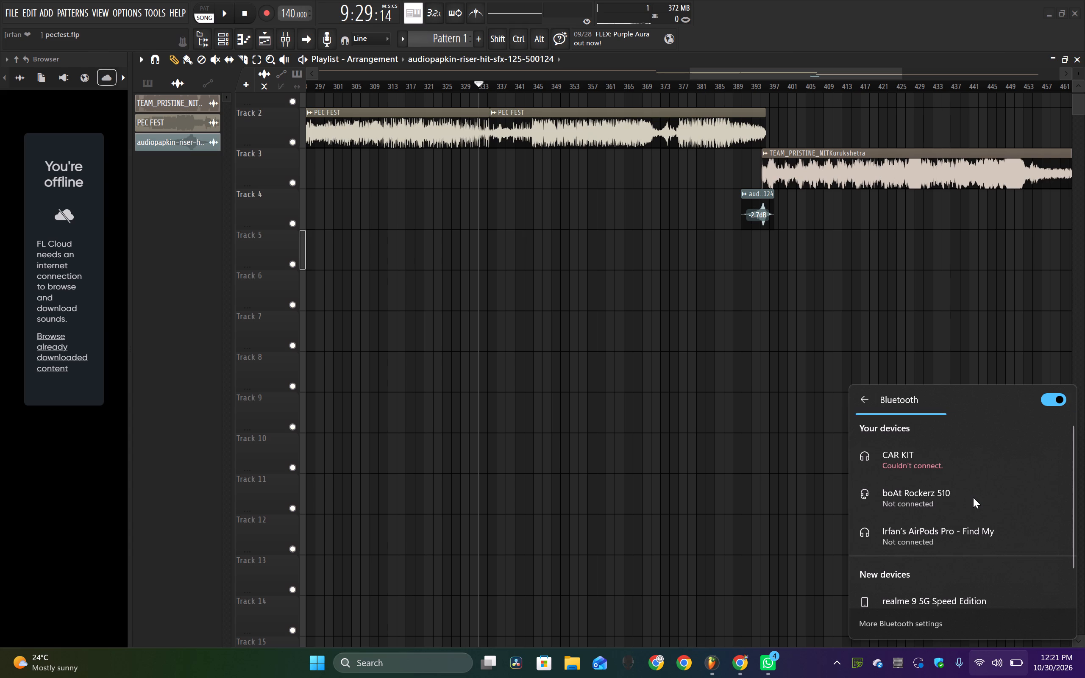
{"action": "left_click", "coordinate": [976, 464]}
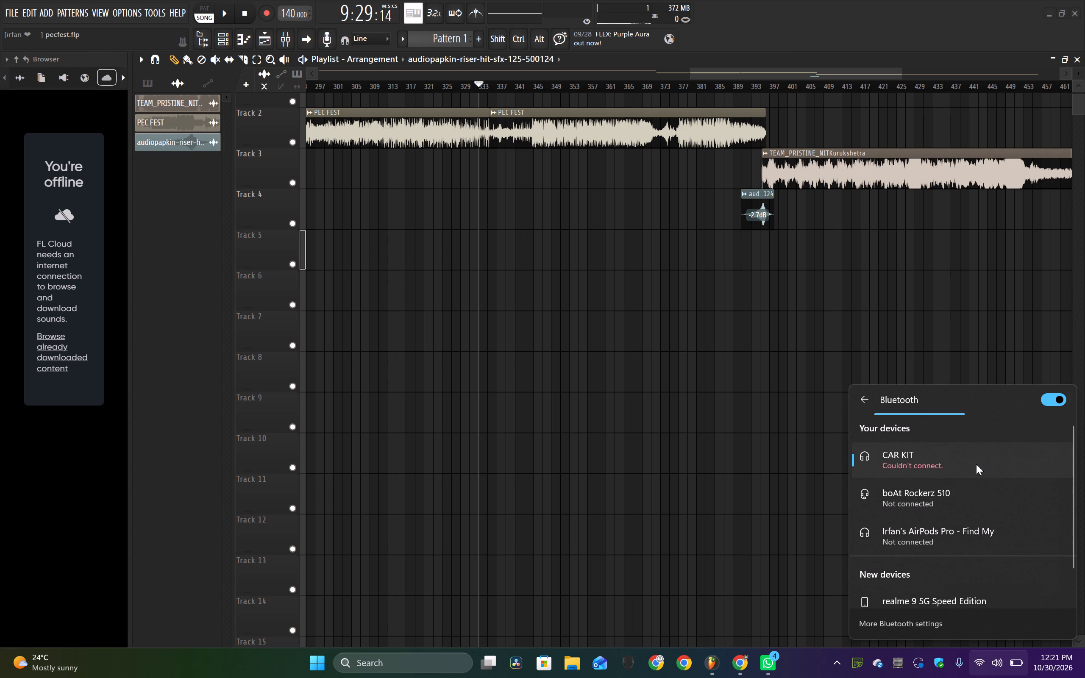
{"action": "left_click", "coordinate": [976, 464]}
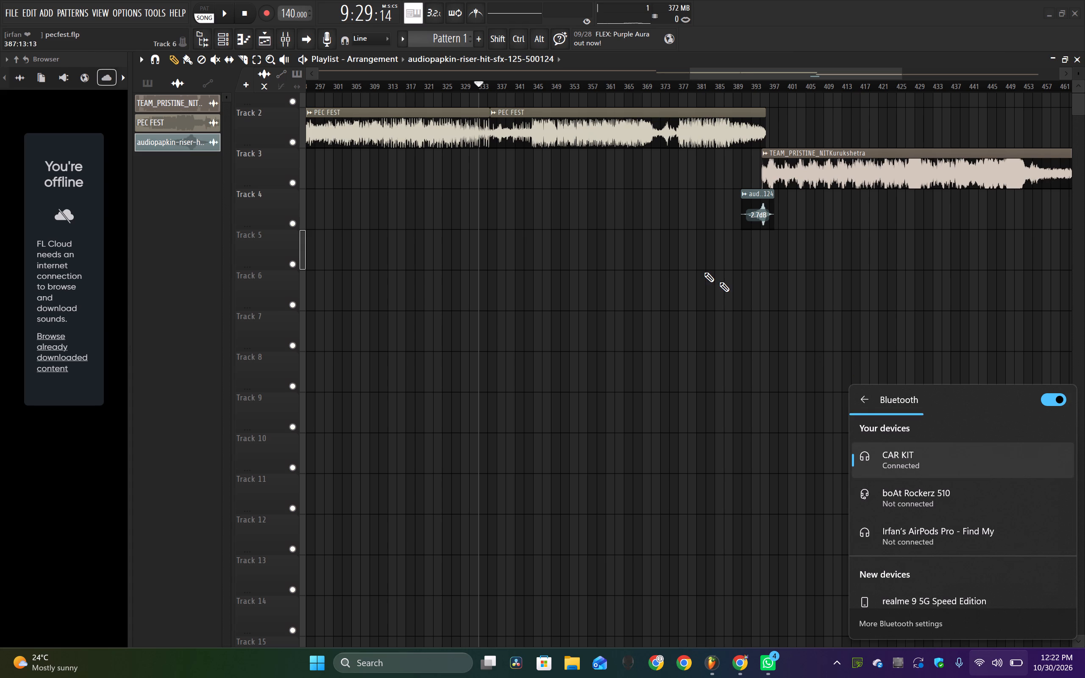
Switch to FL Studio and start PEC FEST on Track 2 from about bar 331 to test the audio output.
{"action": "left_click", "coordinate": [467, 89]}
{"action": "key", "text": "space"}
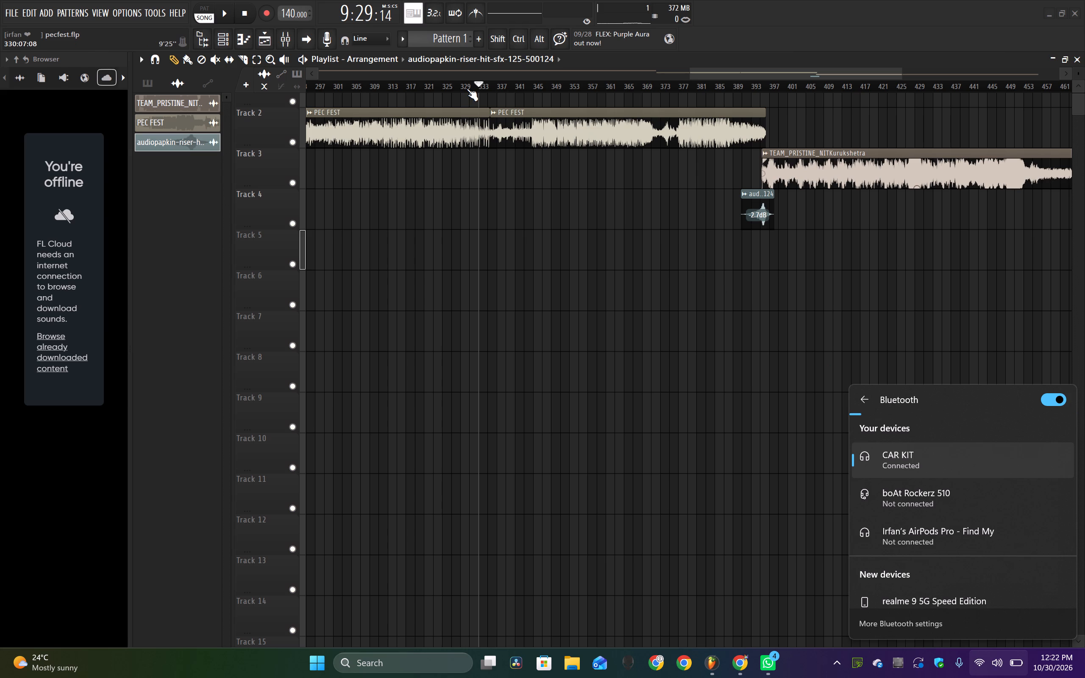
{"action": "key", "text": "space"}
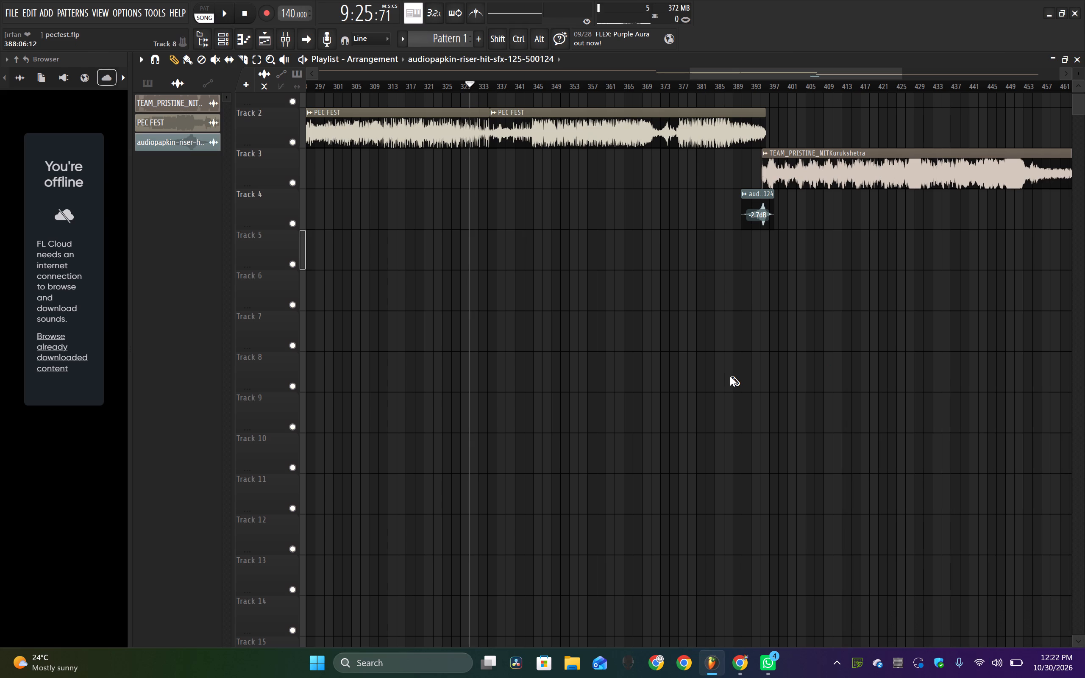
Check the Bluetooth device connections again in the system's quick settings.
{"action": "left_click", "coordinate": [979, 666]}
{"action": "left_click", "coordinate": [971, 428]}
Place an audiopapkin-riser-hit clip on Track 3 at about bar 323.
{"action": "left_click", "coordinate": [434, 172]}
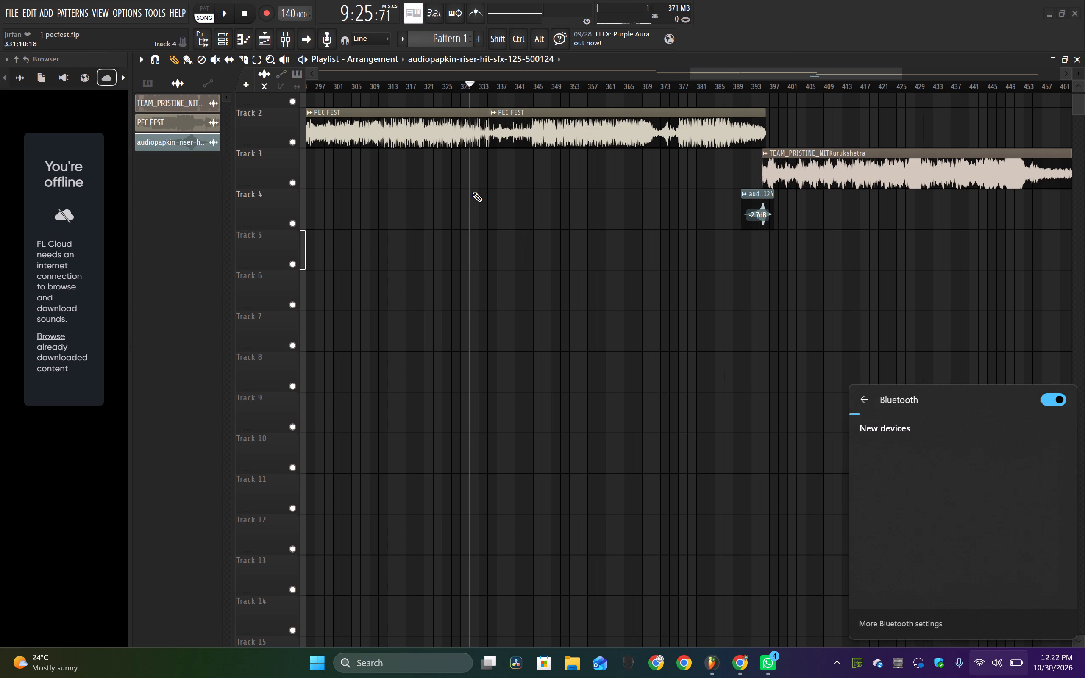
Reselect Primary Sound Driver as the input/output device in FL Studio's audio settings.
{"action": "left_click", "coordinate": [120, 14]}
{"action": "left_click", "coordinate": [139, 47]}
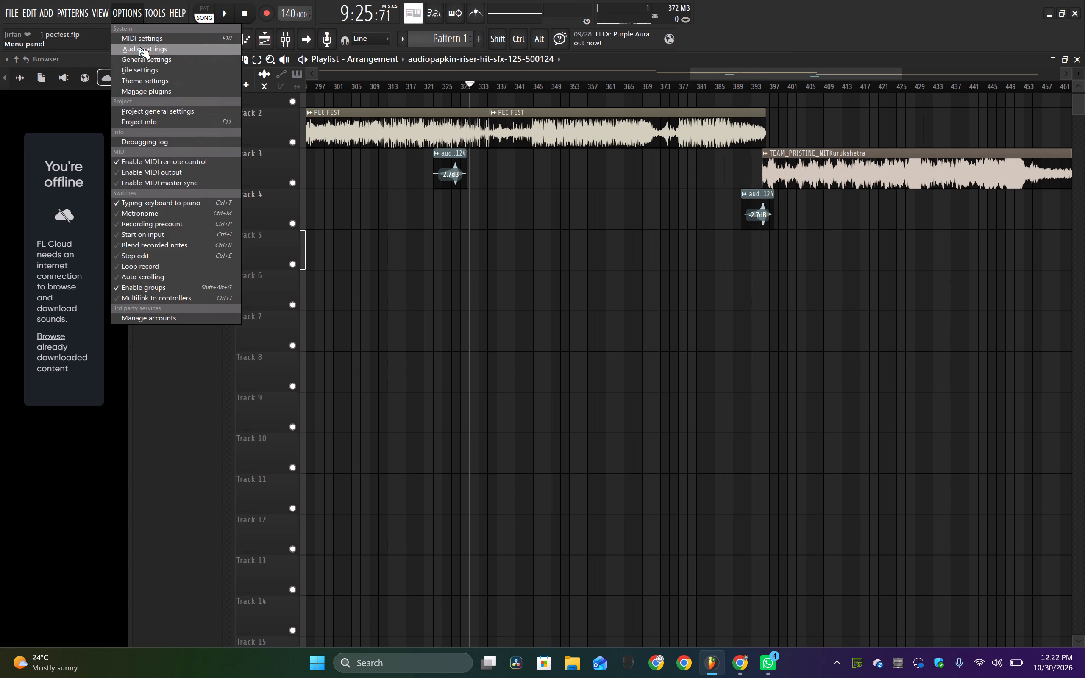
{"action": "left_click", "coordinate": [485, 119]}
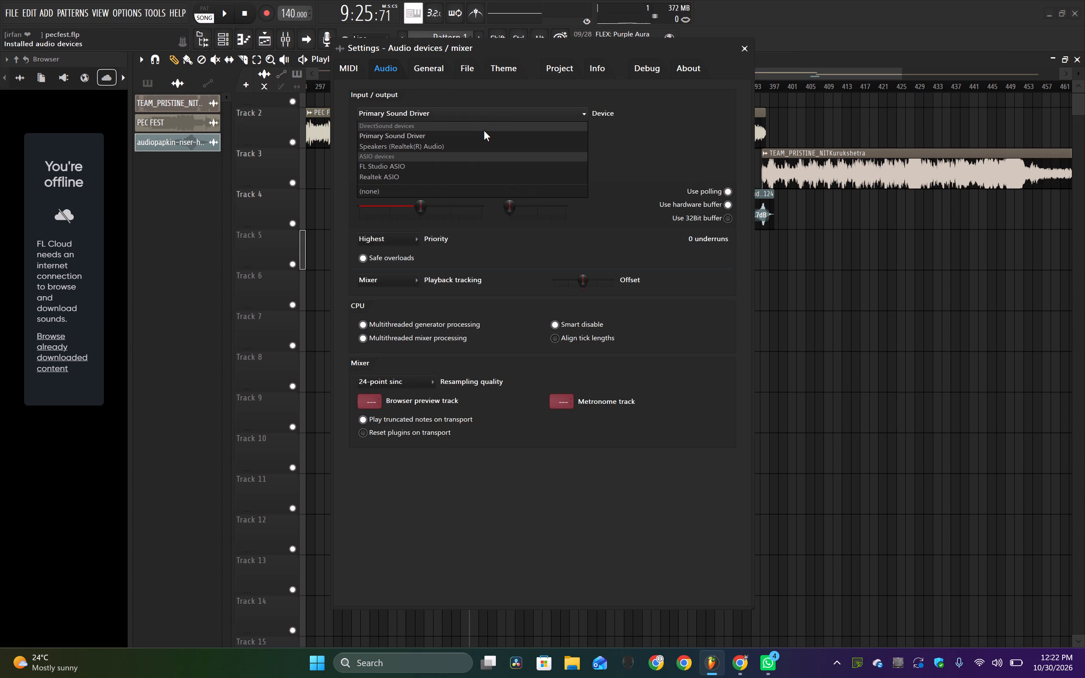
{"action": "left_click", "coordinate": [488, 138]}
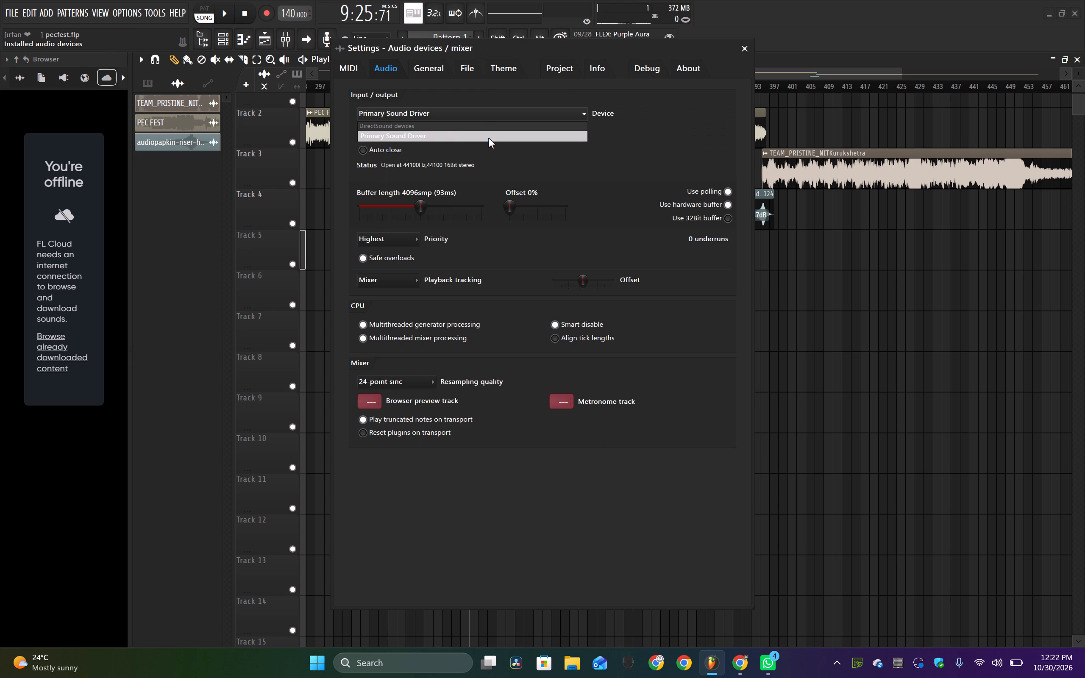
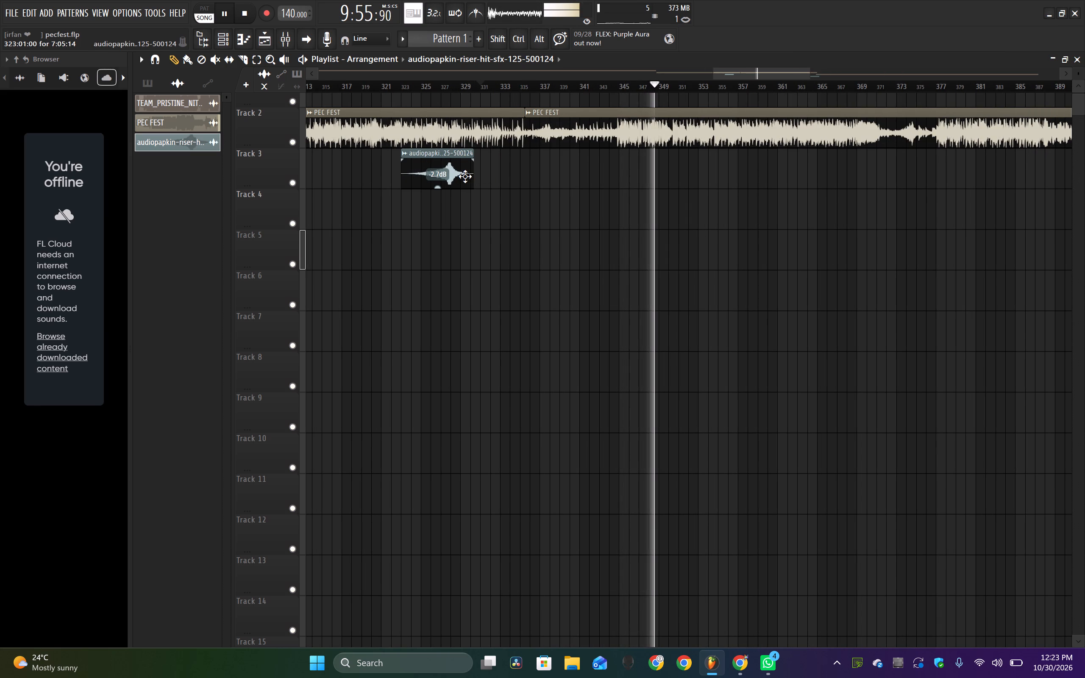
{"action": "left_click_drag", "start_coordinate": [465, 176], "coordinate": [512, 174]}
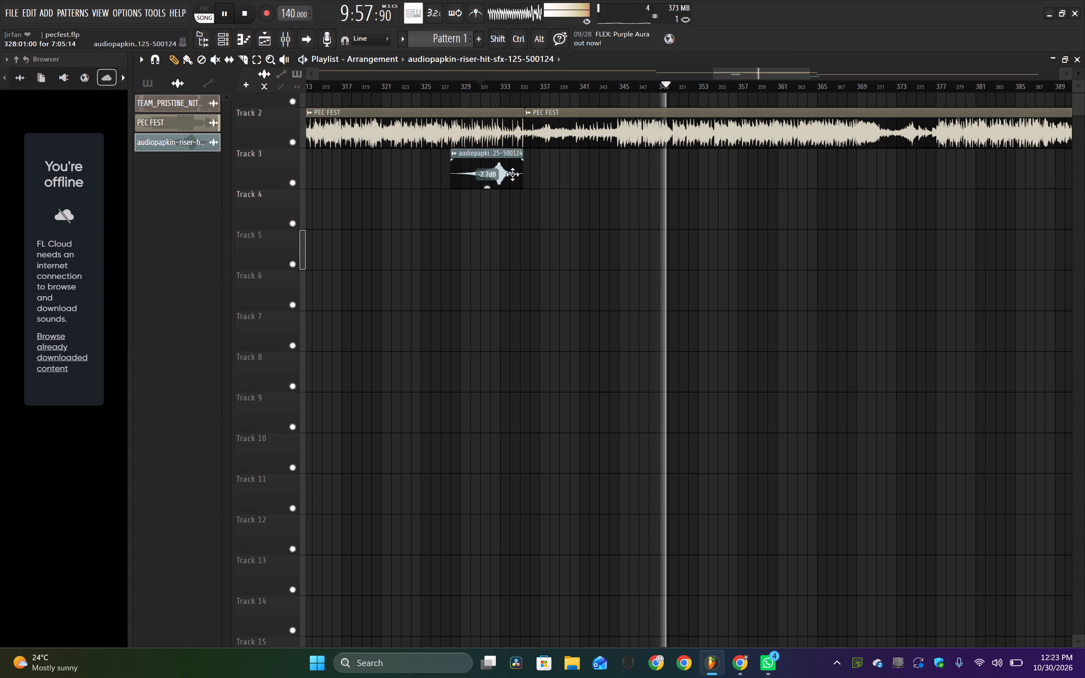
{"action": "left_click_drag", "start_coordinate": [512, 174], "coordinate": [536, 176]}
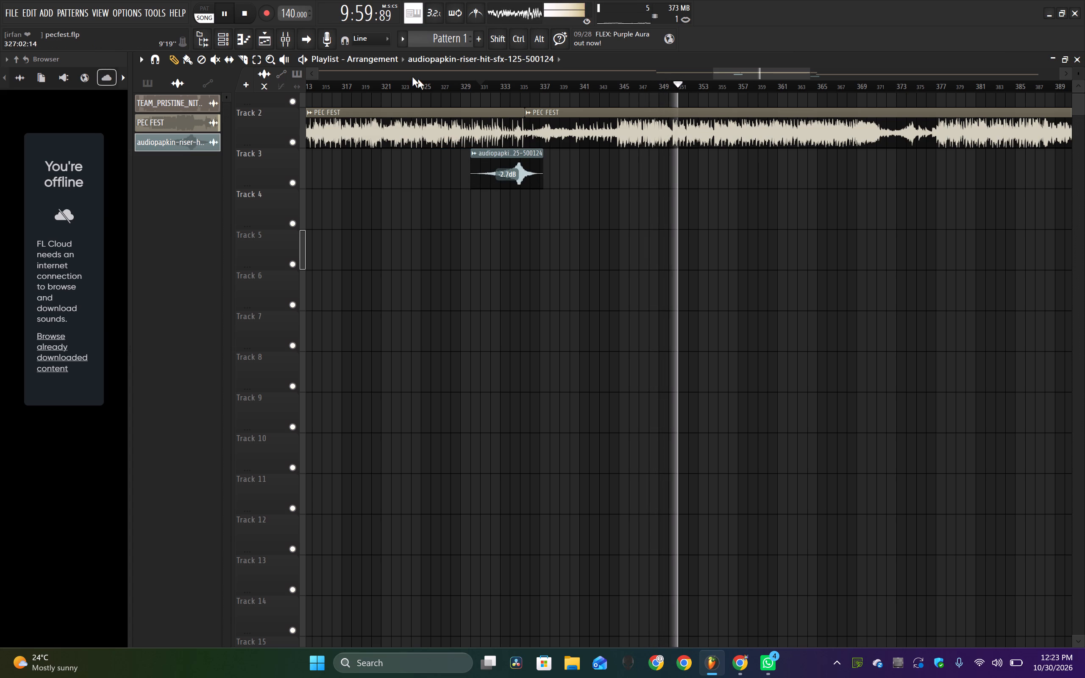
{"action": "key", "text": "space"}
Play the transition from TEAM_PRISTINE_NITKurukshetra into the first PEC FEST clip from about bar 265.
{"action": "scroll", "coordinate": [453, 217], "scroll_direction": "down", "scroll_amount": 5, "text": "ctrl"}
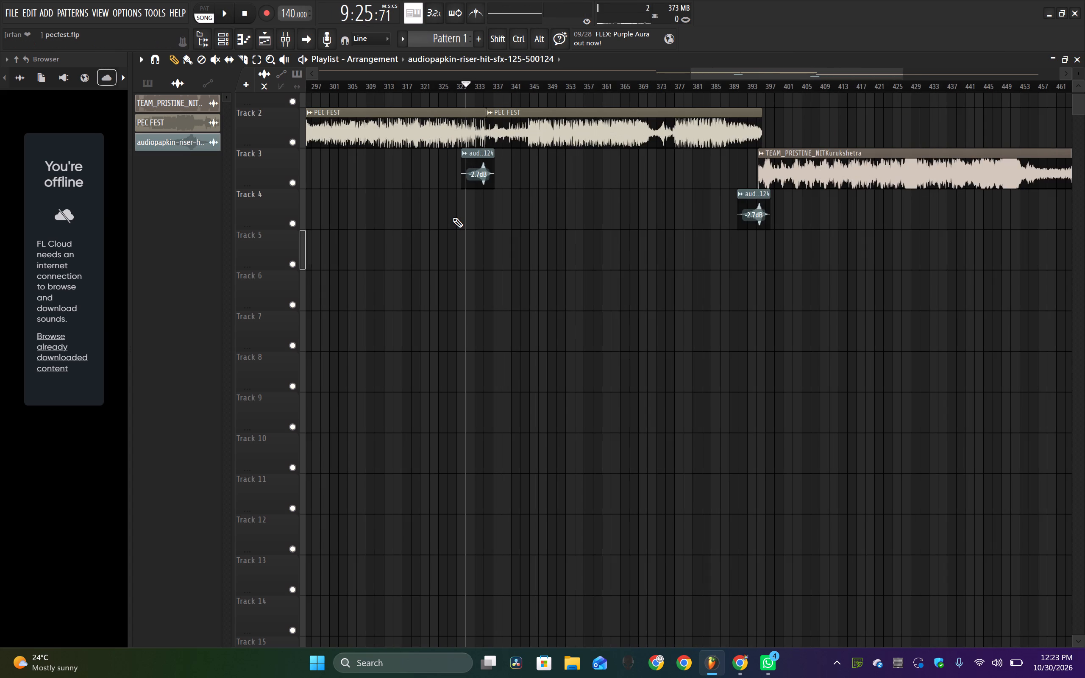
{"action": "scroll", "coordinate": [453, 217], "scroll_direction": "right", "scroll_amount": 2}
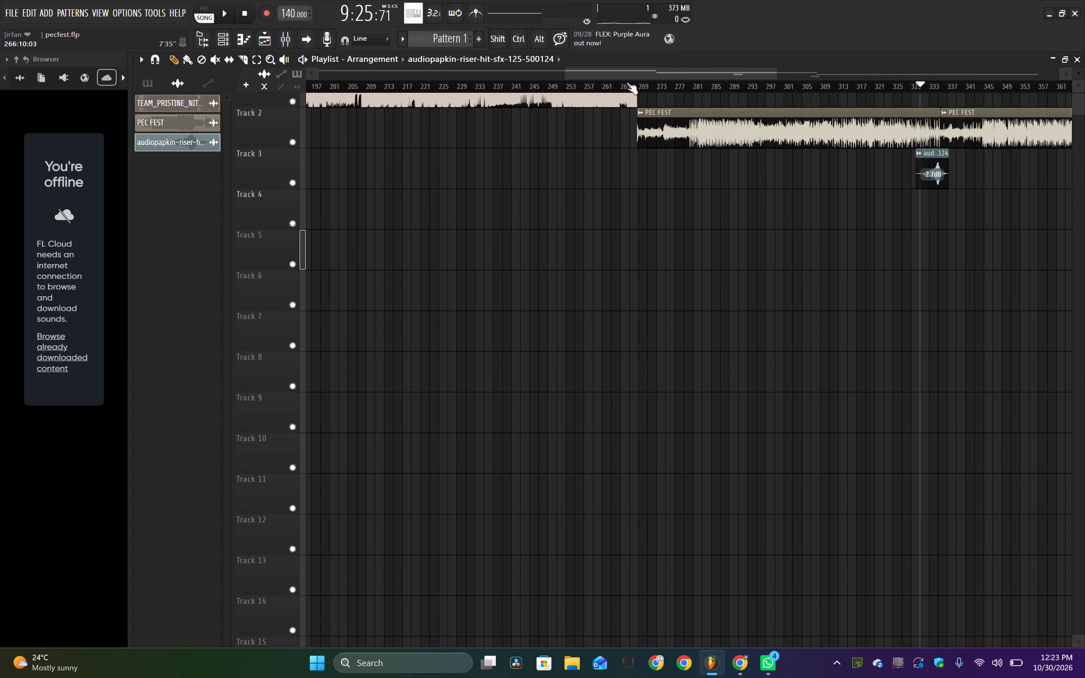
{"action": "left_click", "coordinate": [625, 85]}
{"action": "key", "text": "space"}
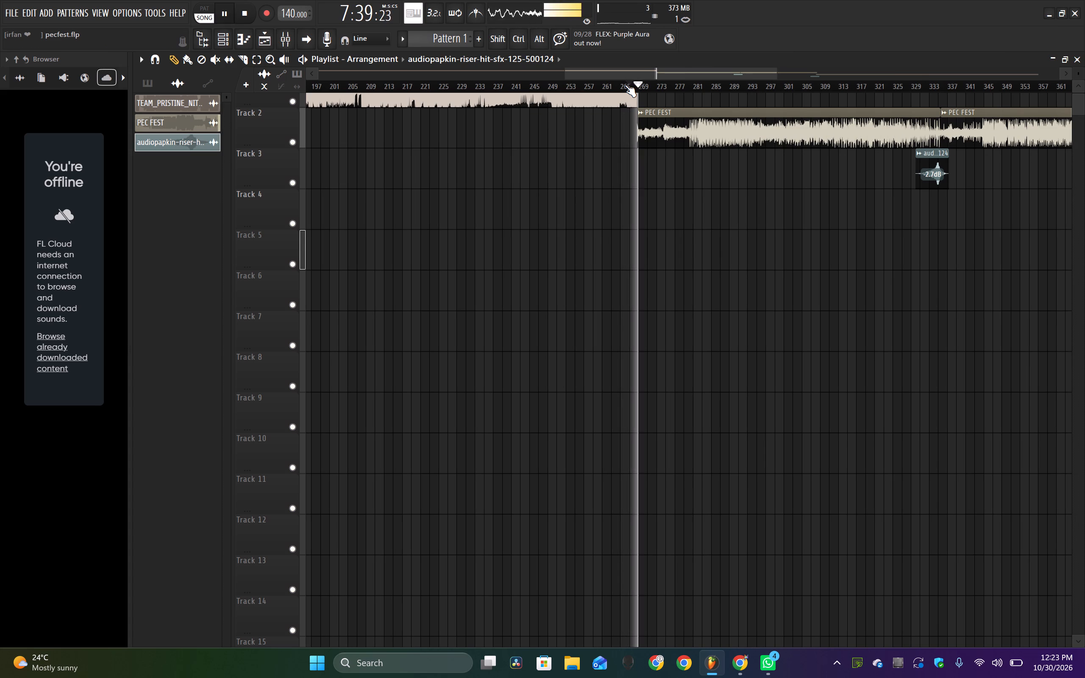
Place another audiopapkin-riser-hit clip on Track 3 at bar 265, beneath the start of the first PEC FEST clip.
{"action": "left_click", "coordinate": [925, 170]}
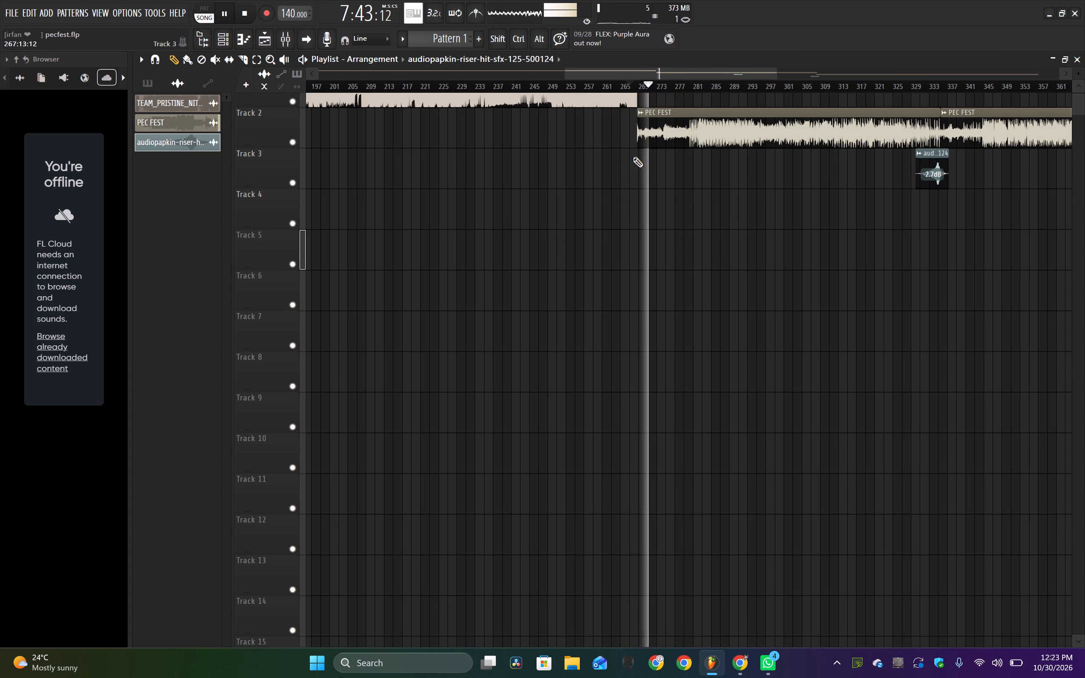
{"action": "left_click", "coordinate": [630, 164]}
{"action": "left_click_drag", "start_coordinate": [654, 170], "coordinate": [642, 173]}
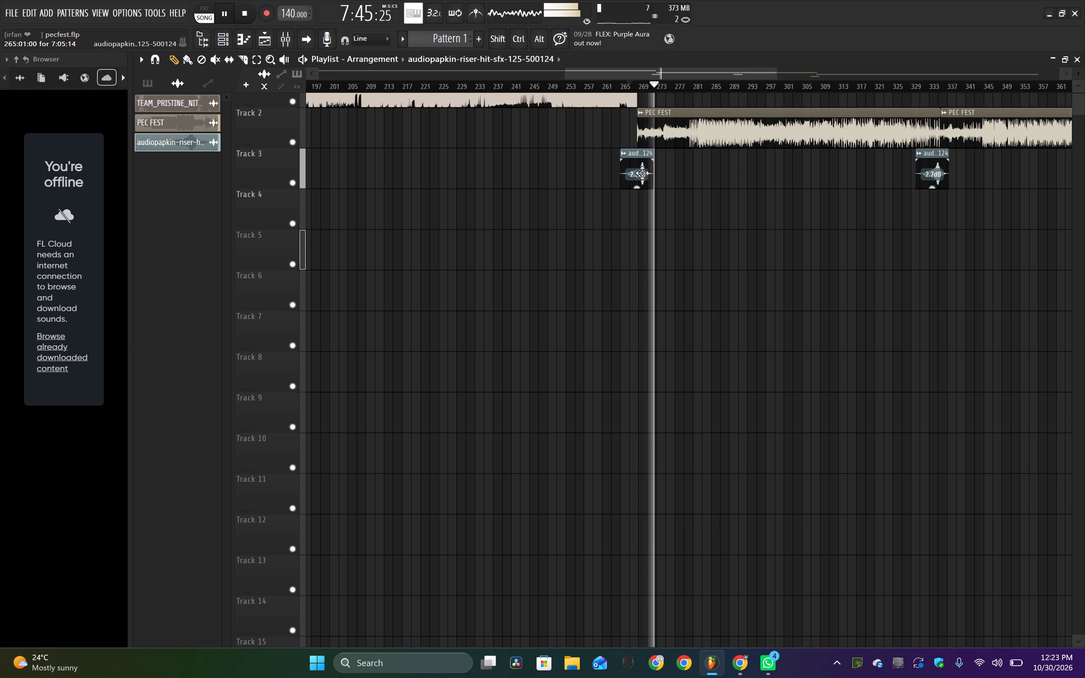
{"action": "left_click_drag", "start_coordinate": [642, 173], "coordinate": [641, 172]}
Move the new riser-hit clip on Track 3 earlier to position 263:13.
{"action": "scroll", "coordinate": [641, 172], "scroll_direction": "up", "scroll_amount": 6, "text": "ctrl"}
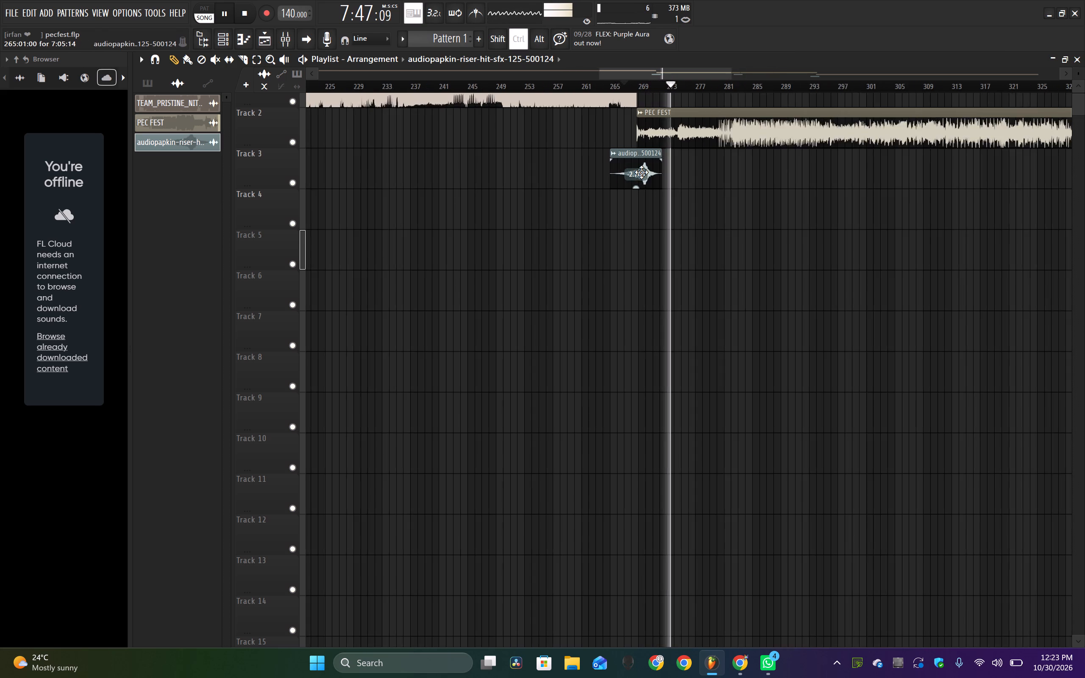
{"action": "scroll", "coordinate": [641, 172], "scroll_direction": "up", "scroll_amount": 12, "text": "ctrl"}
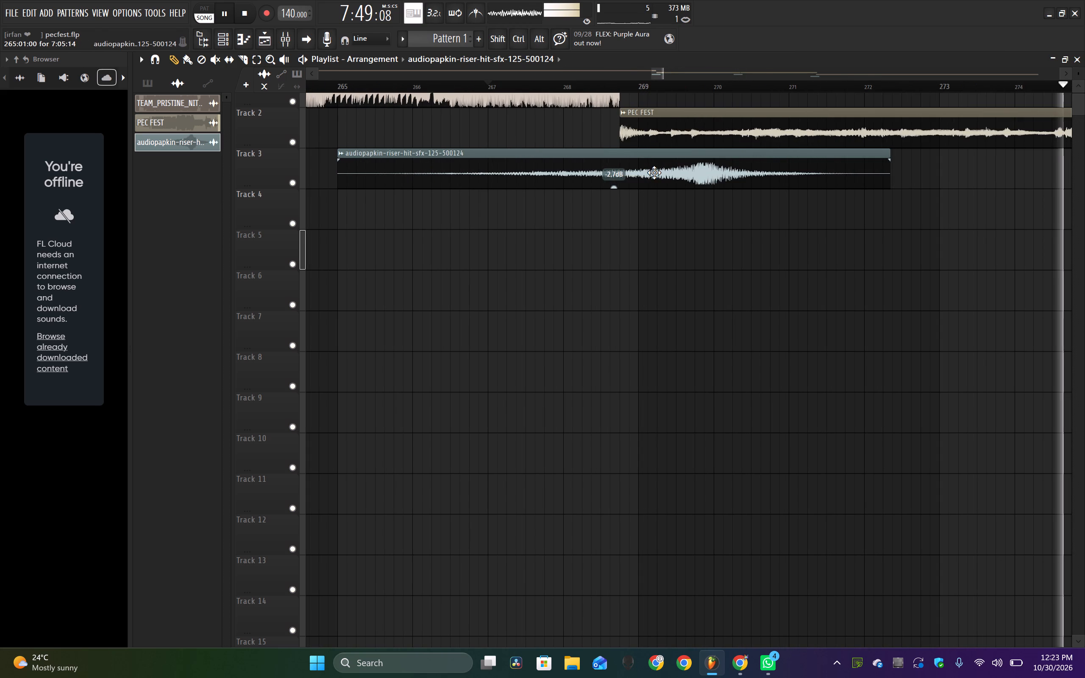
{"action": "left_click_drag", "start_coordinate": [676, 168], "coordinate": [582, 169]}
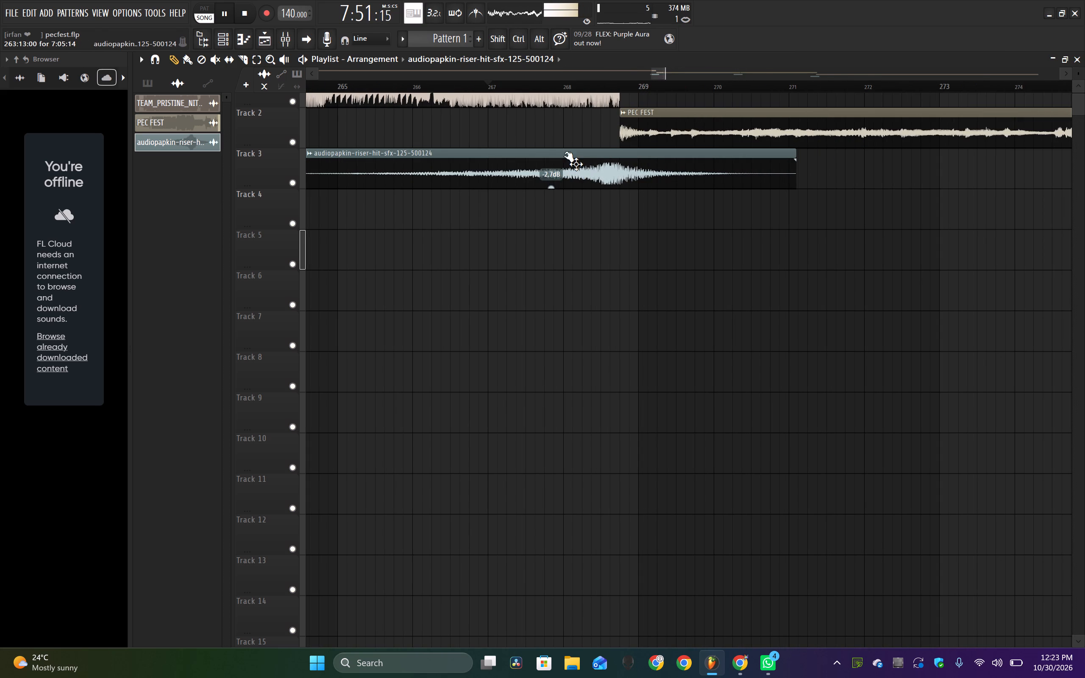
Play the transition into the first PEC FEST clip from about bars 265 and 267 to check the riser's timing.
{"action": "left_click", "coordinate": [331, 87]}
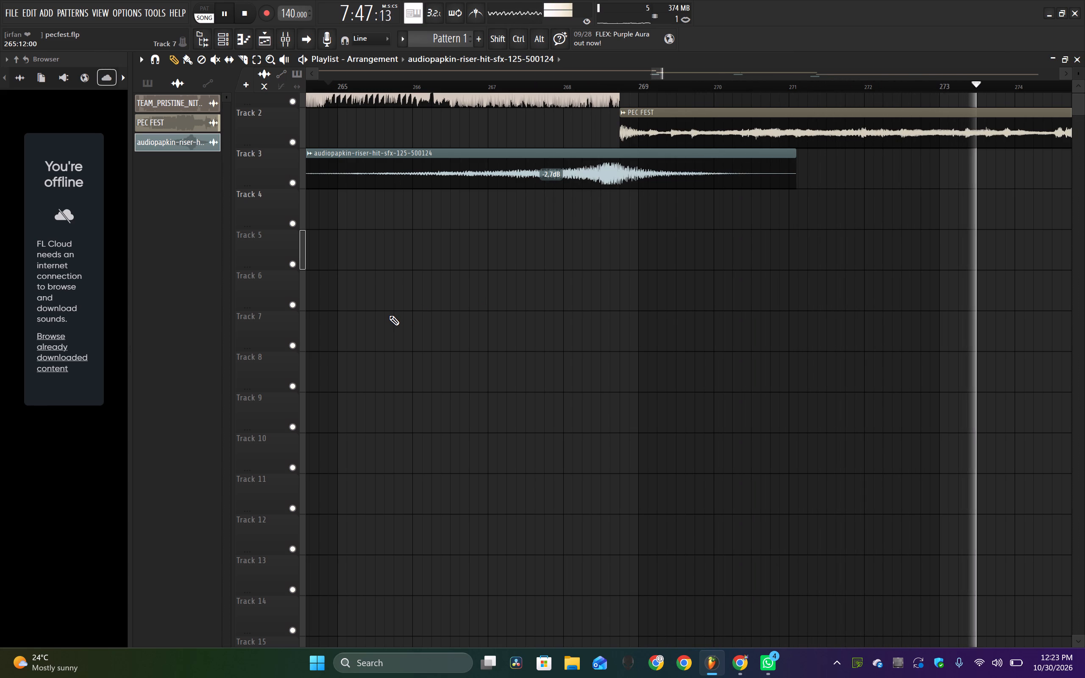
{"action": "scroll", "coordinate": [389, 315], "scroll_direction": "down", "scroll_amount": 10, "text": "ctrl"}
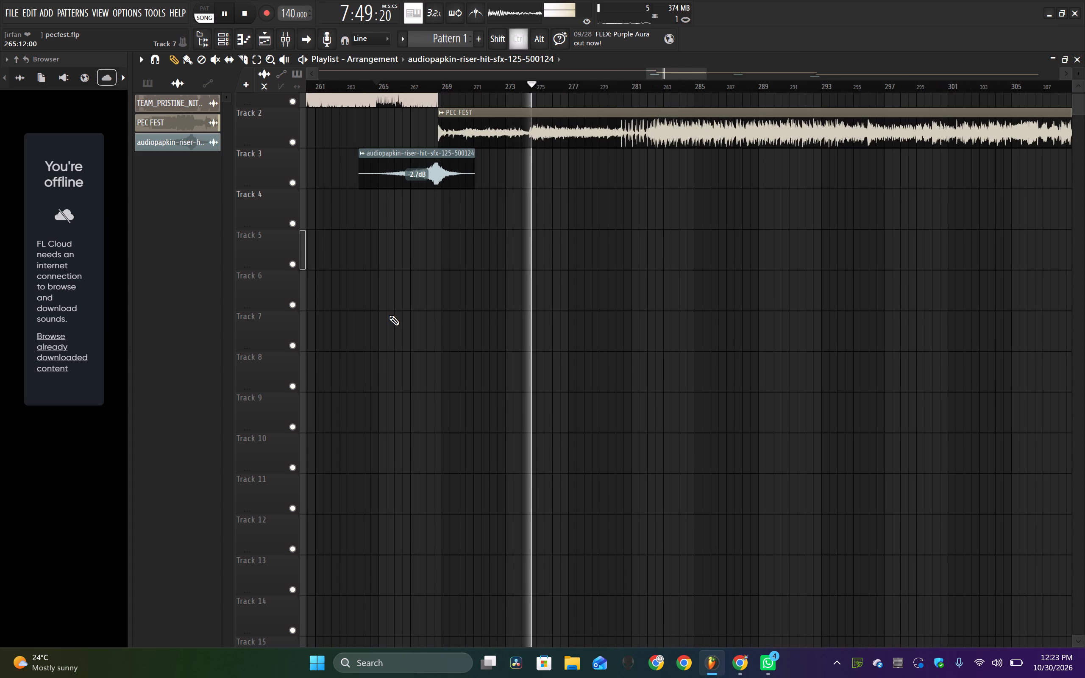
{"action": "left_click", "coordinate": [409, 86]}
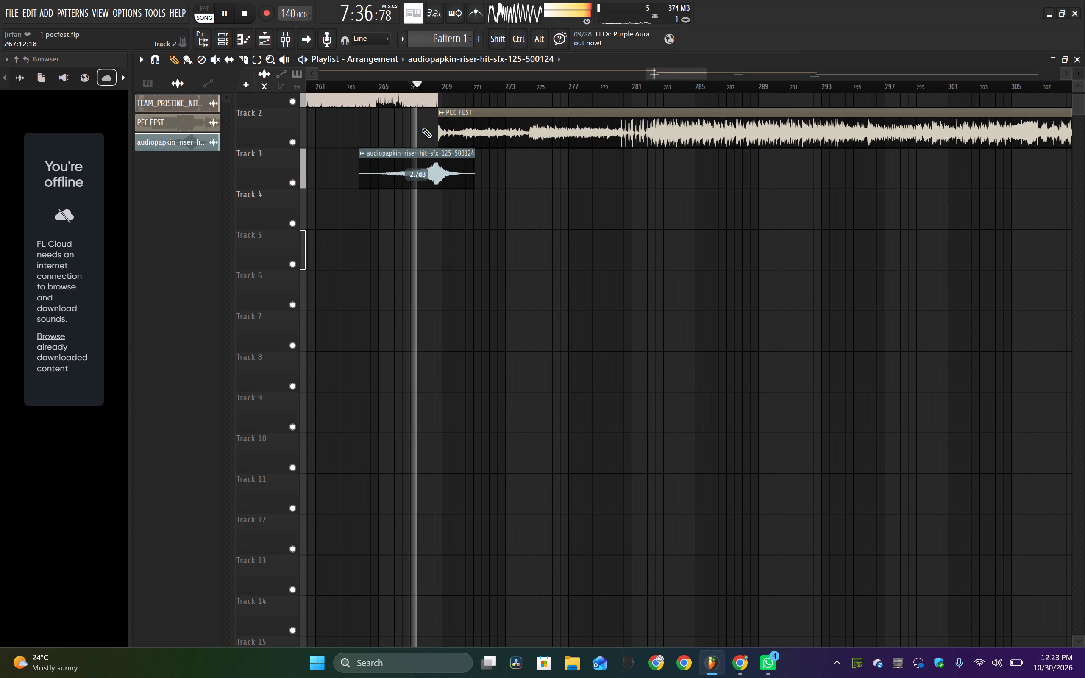
{"action": "key", "text": "space"}
Move the riser-hit clip on Track 3 to bar 264 so its peak meets the start of the first PEC FEST clip.
{"action": "scroll", "coordinate": [422, 128], "scroll_direction": "up", "scroll_amount": 11, "text": "ctrl"}
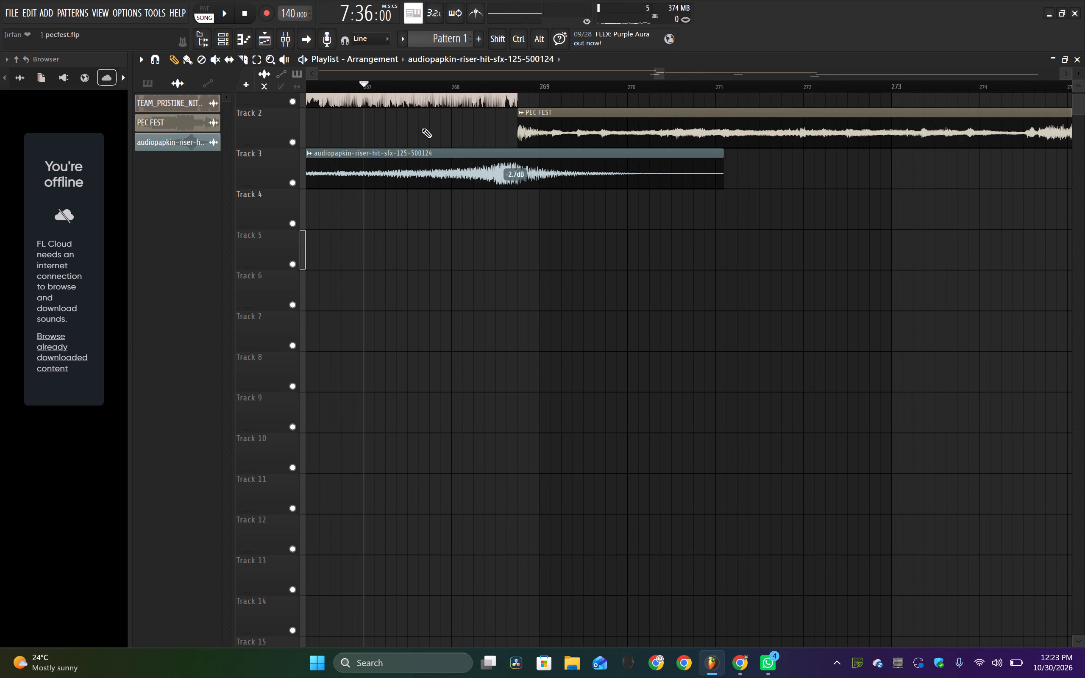
{"action": "left_click_drag", "start_coordinate": [453, 161], "coordinate": [476, 162]}
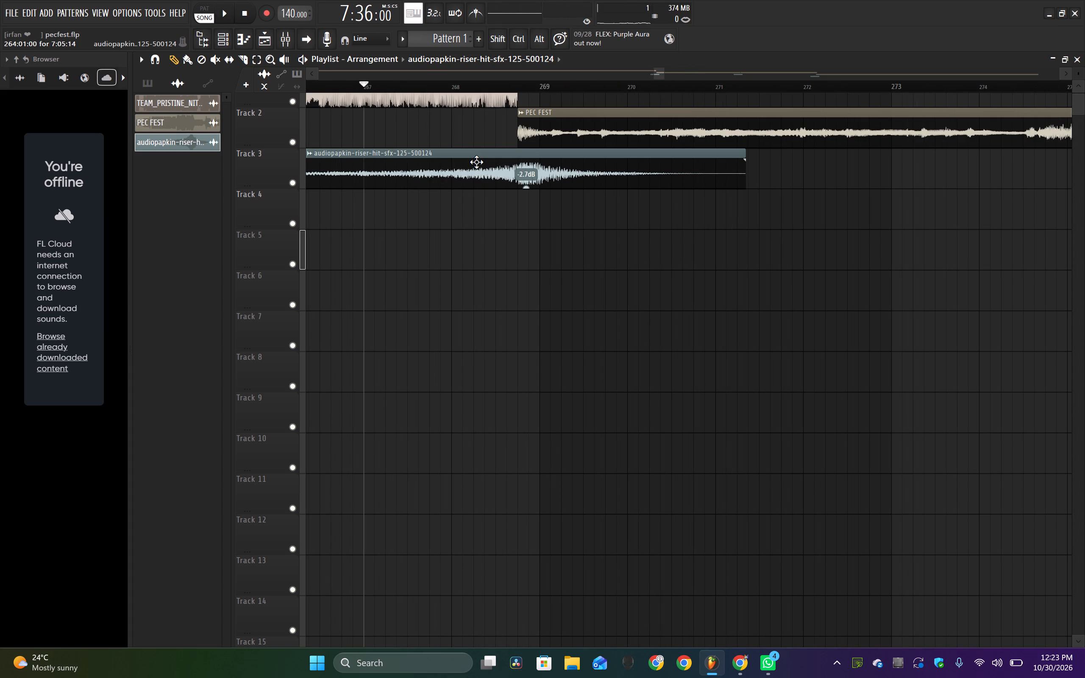
Play the transition into the first PEC FEST clip from about bar 267 to check the repositioned riser.
{"action": "key", "text": "space"}
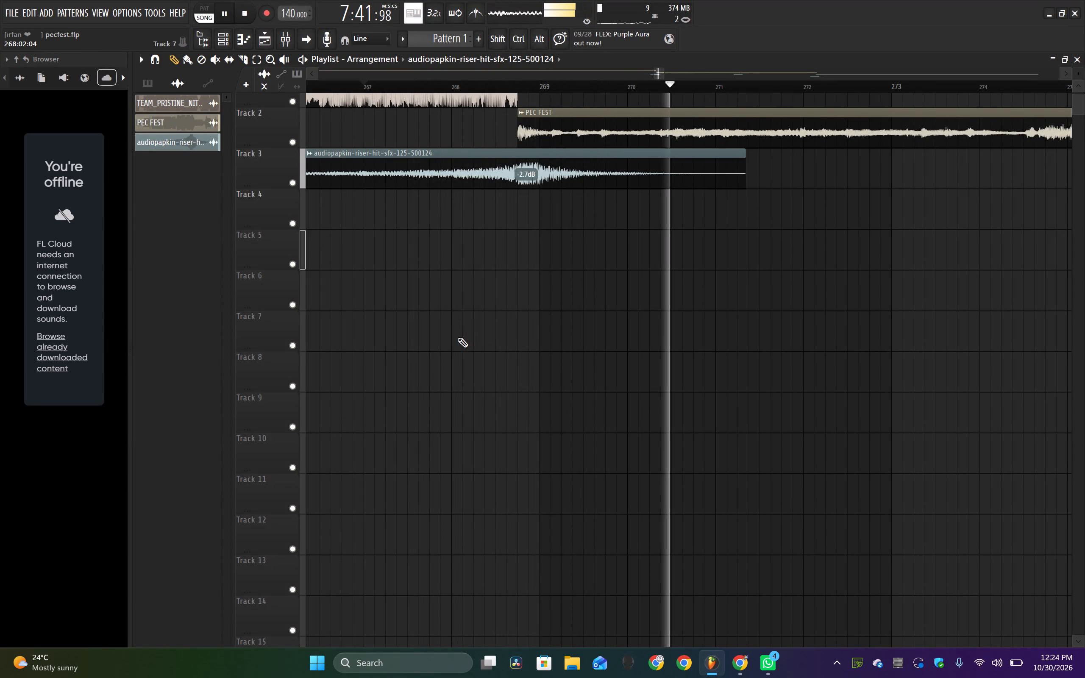
{"action": "scroll", "coordinate": [558, 376], "scroll_direction": "down", "scroll_amount": 10, "text": "ctrl"}
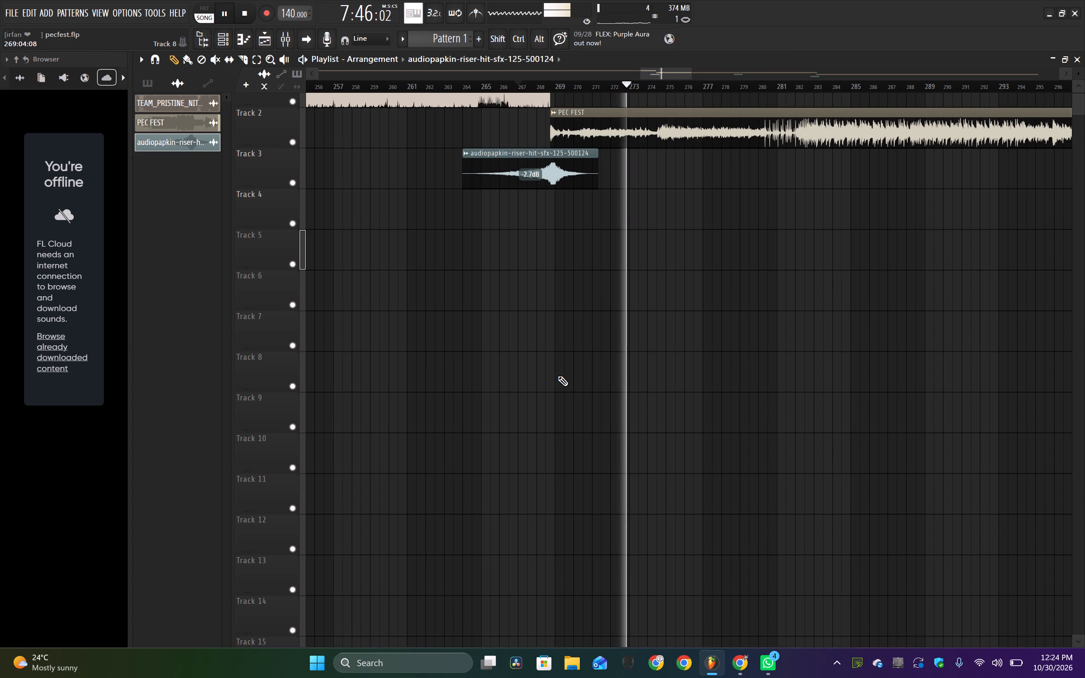
{"action": "scroll", "coordinate": [558, 376], "scroll_direction": "left", "scroll_amount": 2}
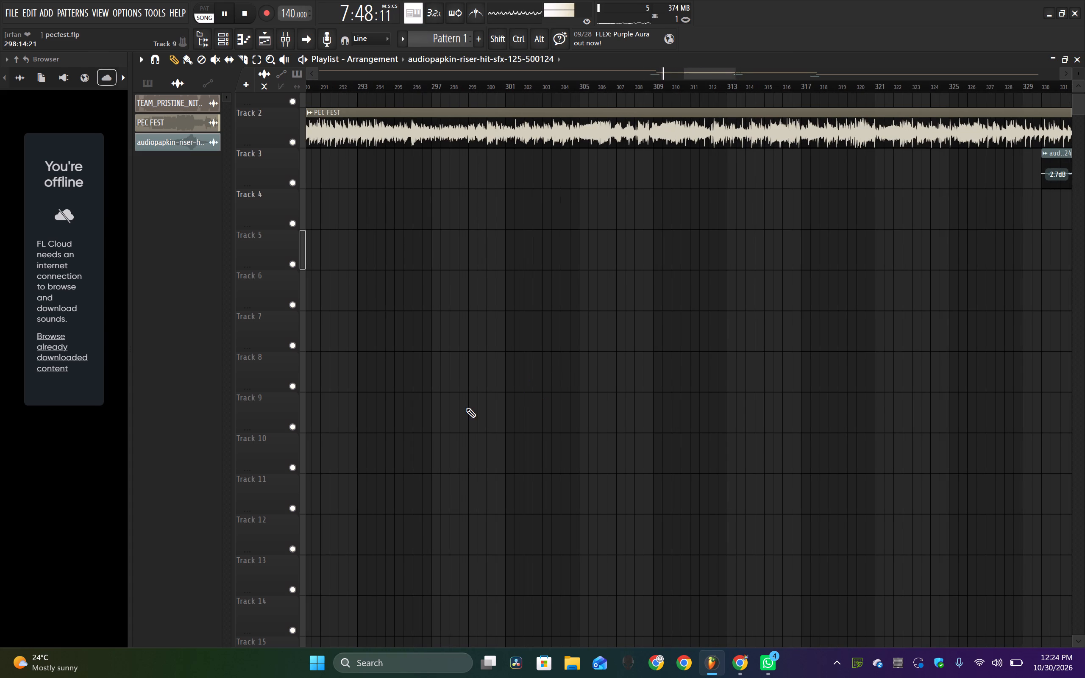
{"action": "scroll", "coordinate": [418, 417], "scroll_direction": "down", "scroll_amount": 9, "text": "ctrl"}
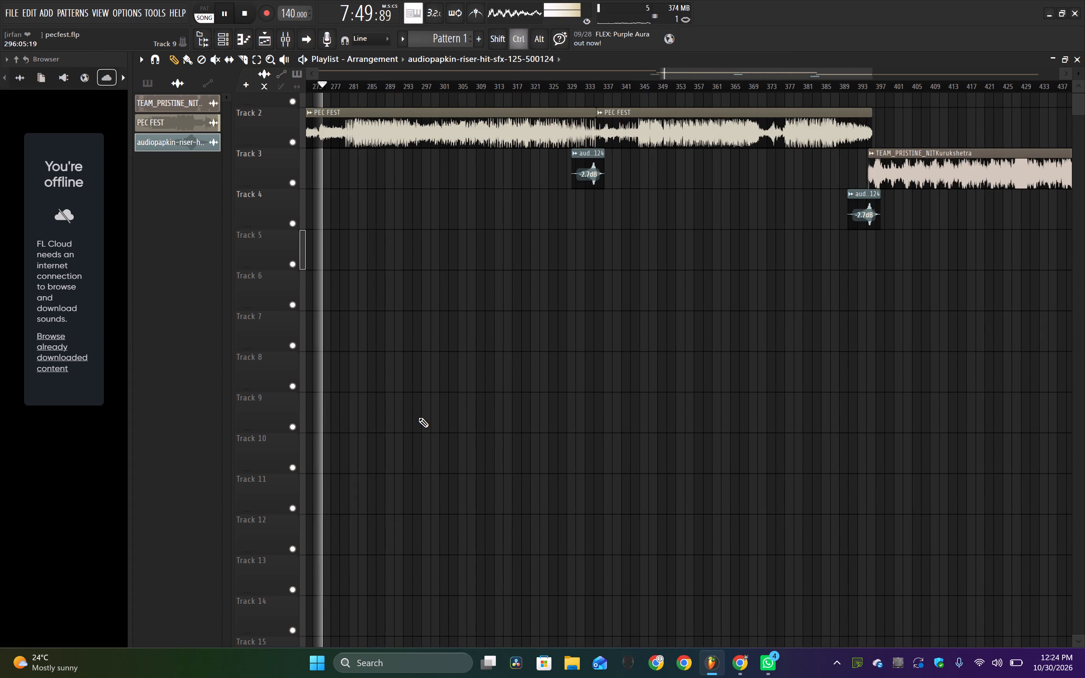
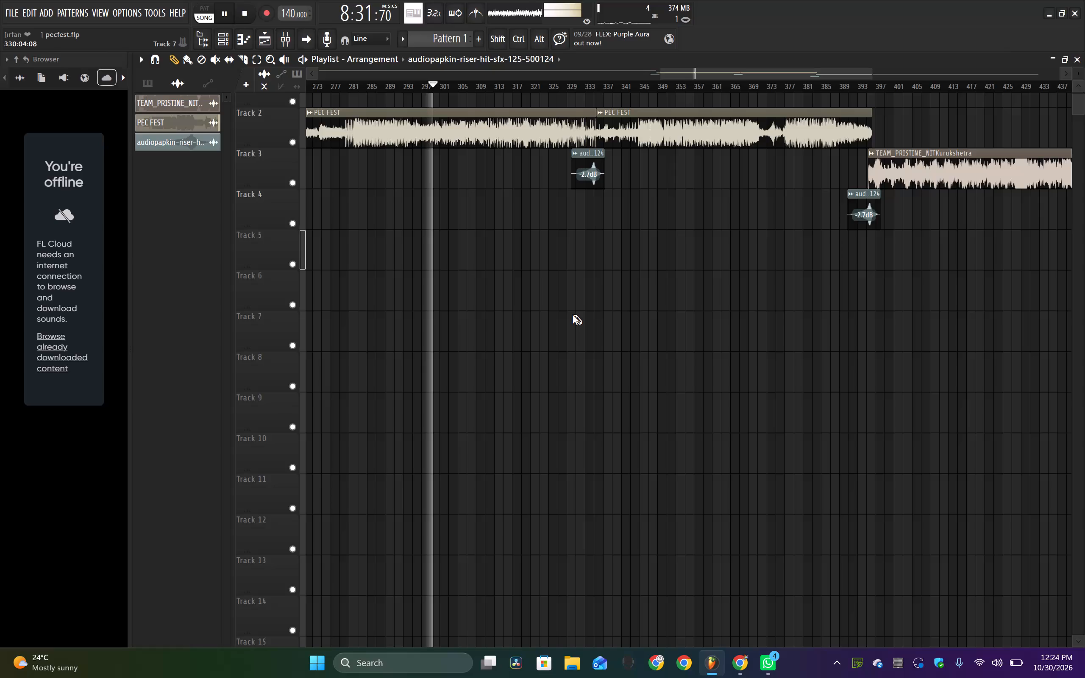
Play a short stretch of the first PEC FEST clip from about bar 295, and pause playback.
{"action": "left_click", "coordinate": [414, 86]}
{"action": "left_click", "coordinate": [414, 86]}
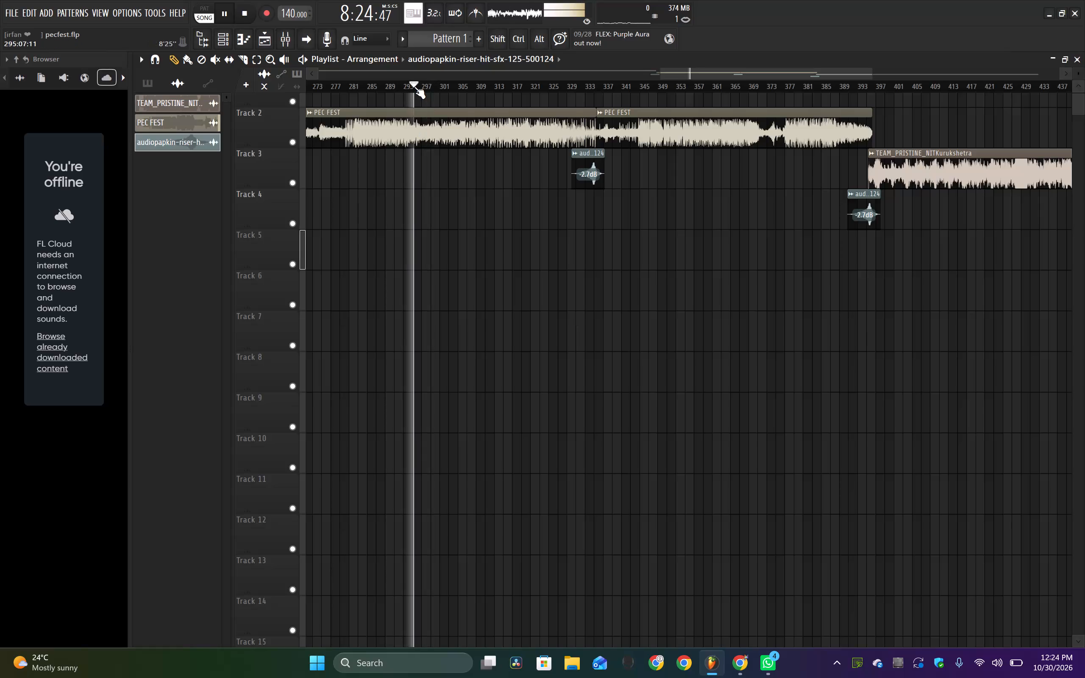
{"action": "key", "text": "space"}
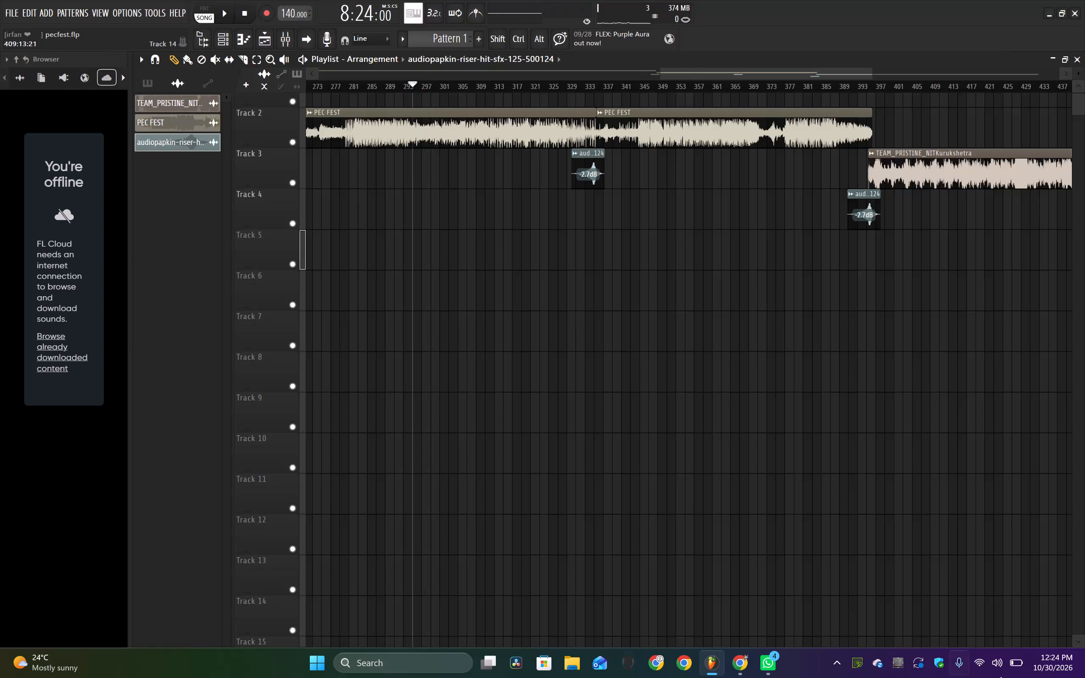
Open the Windows Bluetooth device list to check which audio device is connected.
{"action": "left_click", "coordinate": [1002, 661]}
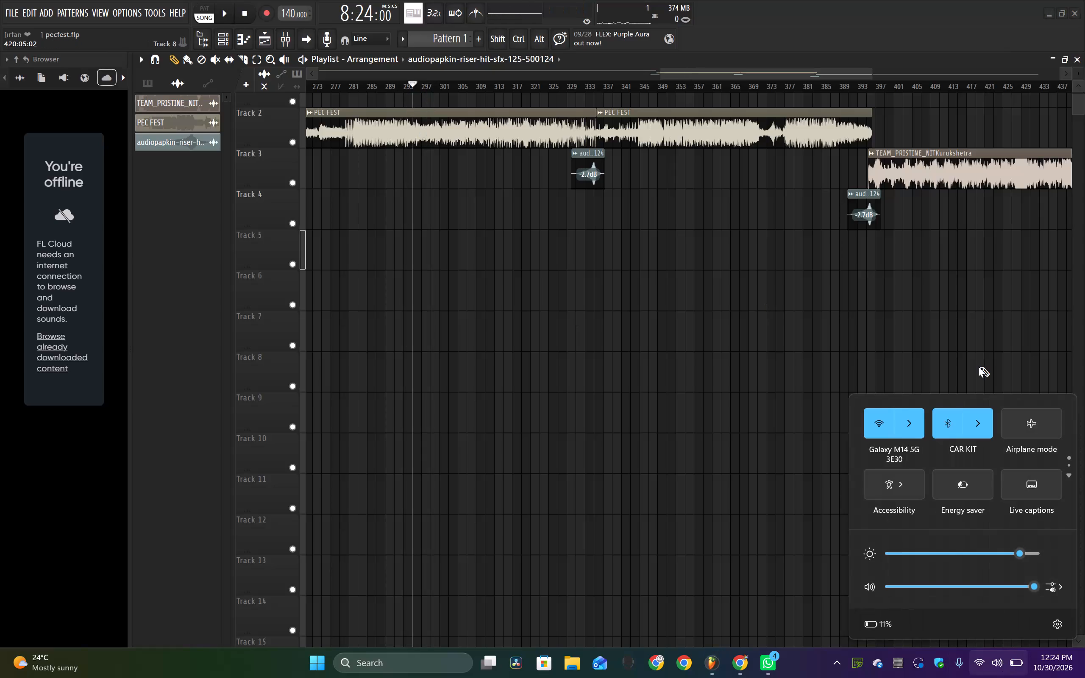
{"action": "left_click", "coordinate": [974, 435]}
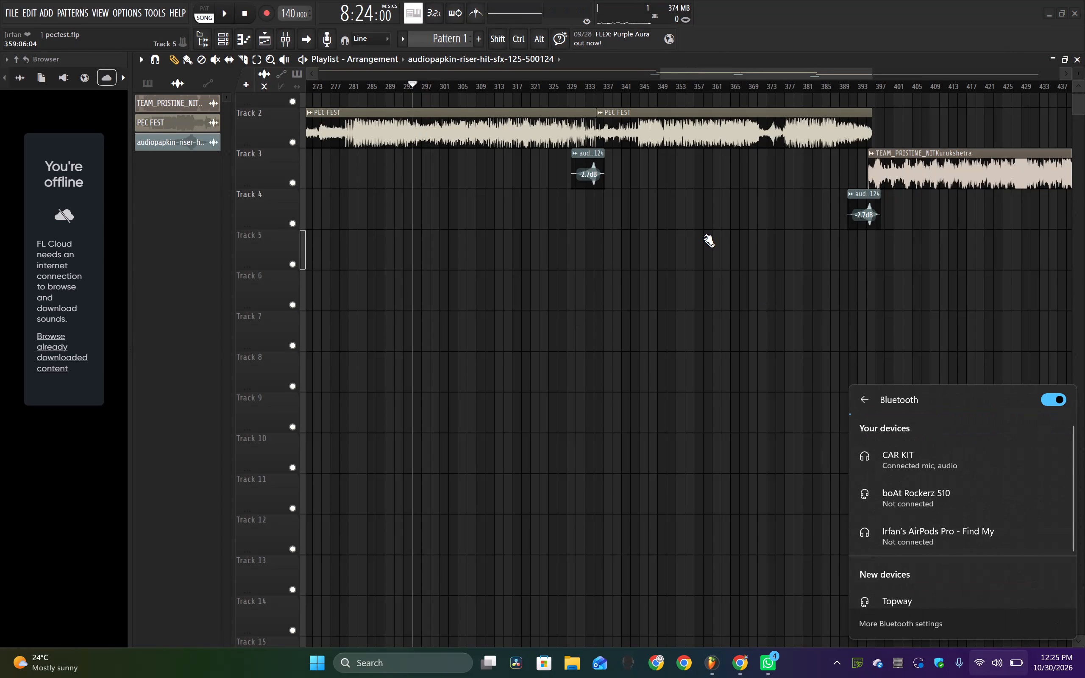
Resume listening to the first PEC FEST clip from about bars 295 and 293, and replay it from about bar 307.
{"action": "key", "text": "space"}
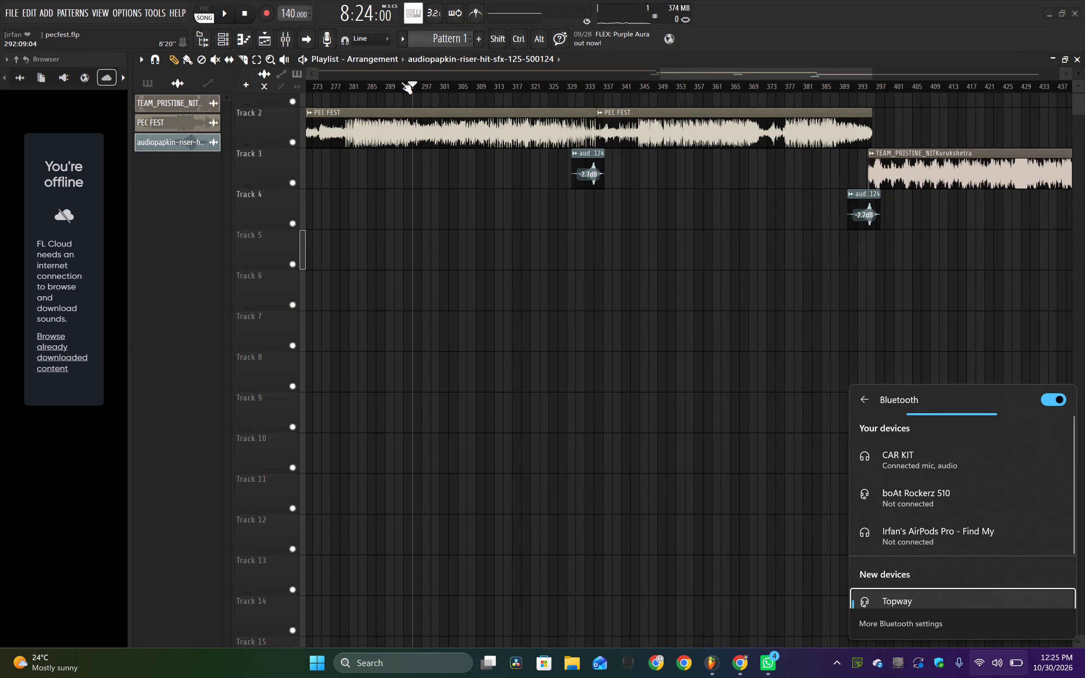
{"action": "left_click", "coordinate": [414, 85]}
{"action": "key", "text": "space"}
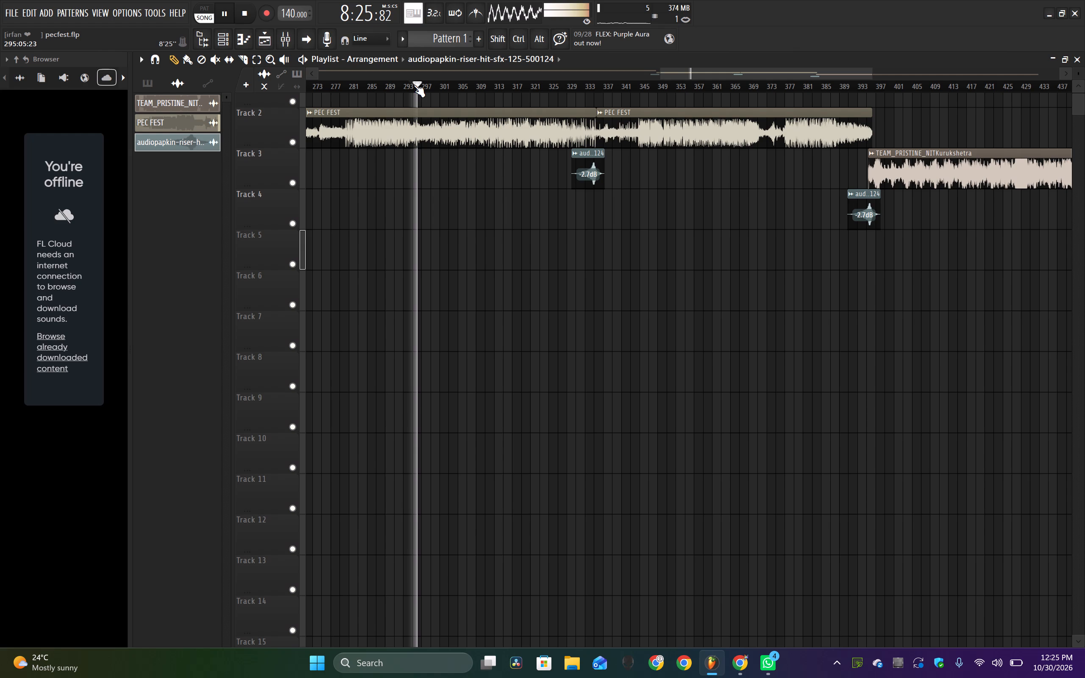
{"action": "left_click", "coordinate": [404, 83]}
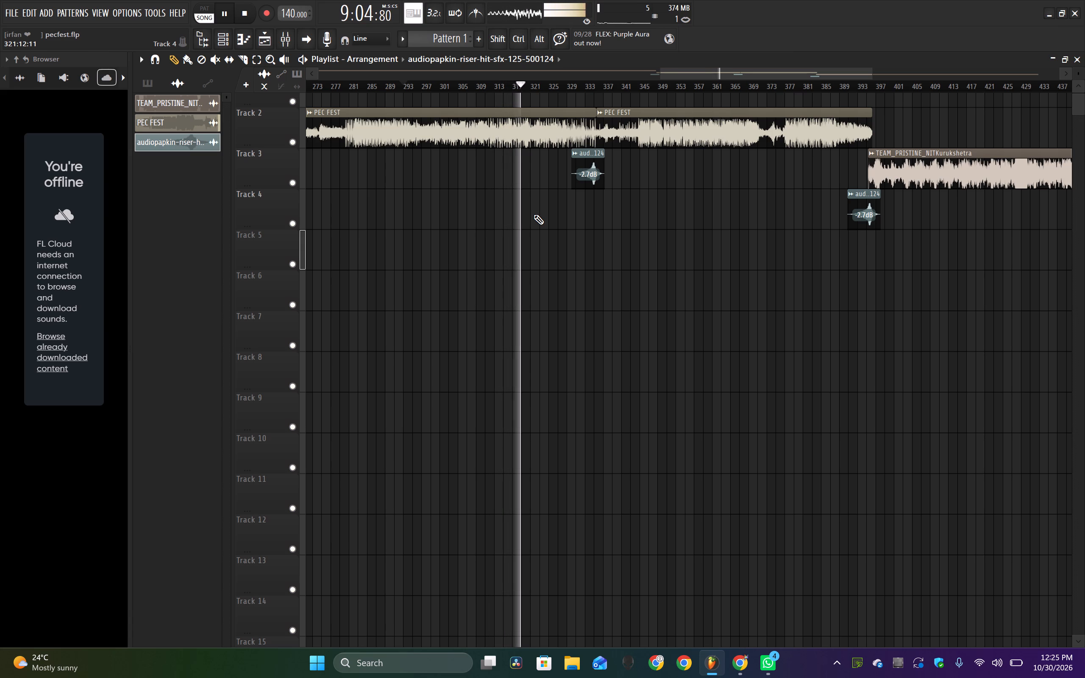
{"action": "left_click", "coordinate": [471, 87]}
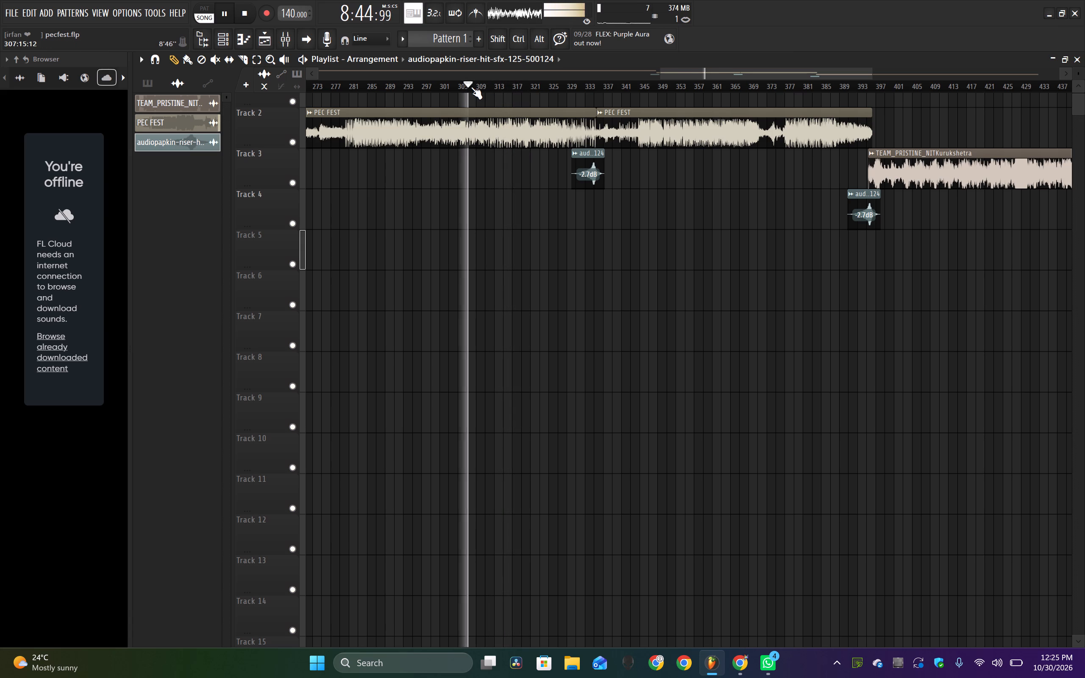
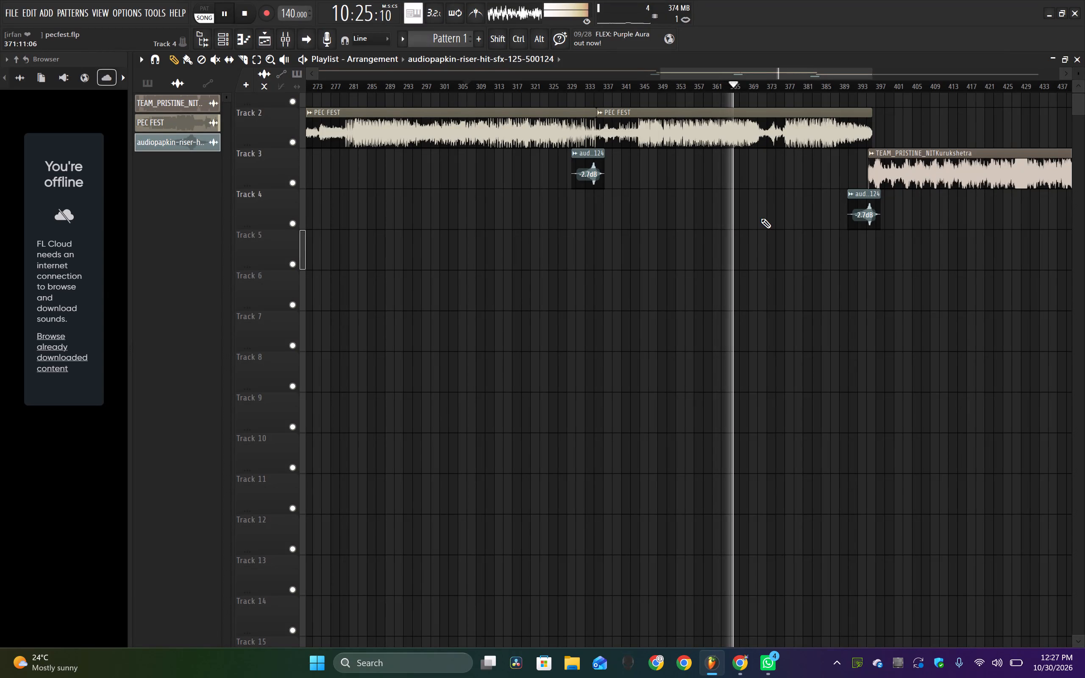
Replay the second PEC FEST clip from about bar 371, at the start of its quiet passage.
{"action": "scroll", "coordinate": [762, 214], "scroll_direction": "left", "scroll_amount": 1}
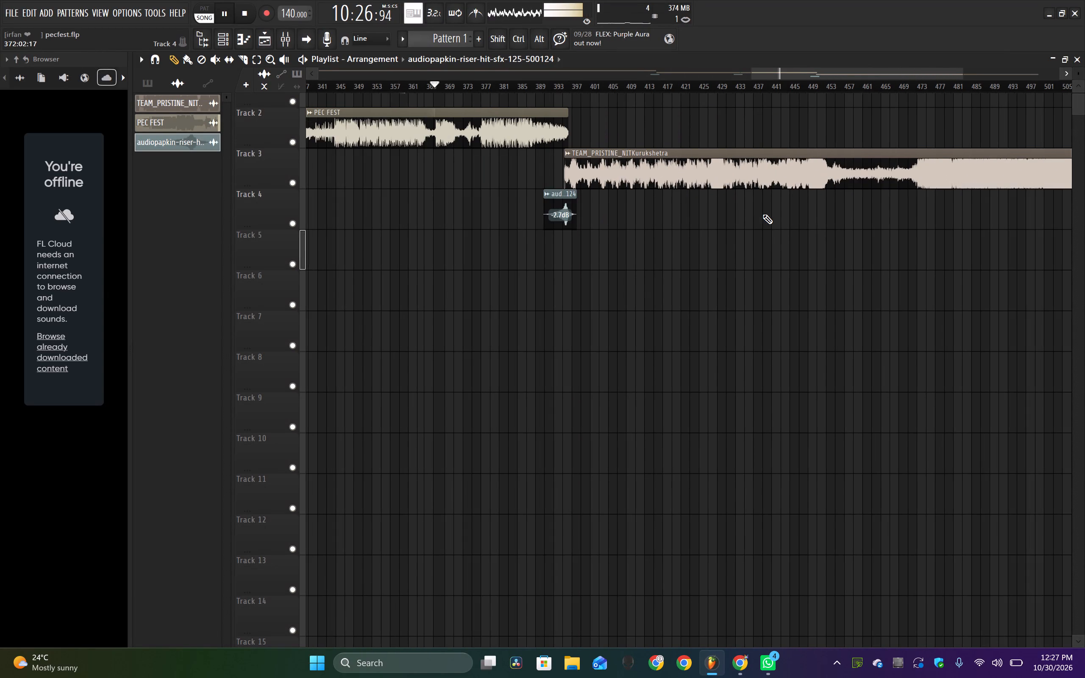
{"action": "scroll", "coordinate": [762, 214], "scroll_direction": "left", "scroll_amount": 1}
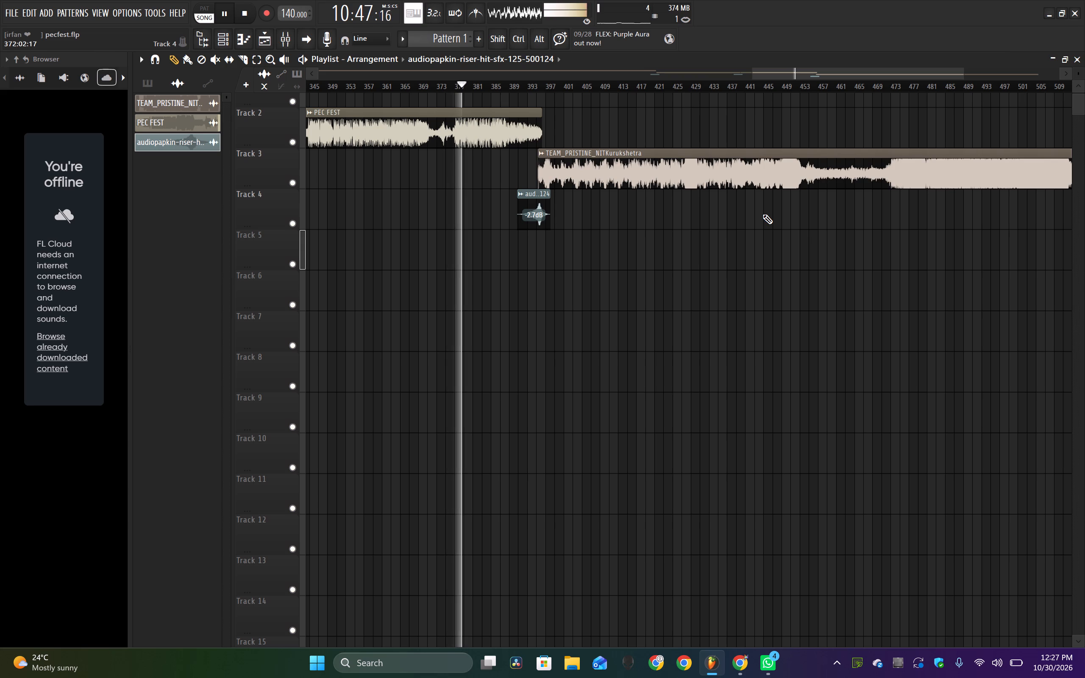
{"action": "left_click", "coordinate": [428, 86]}
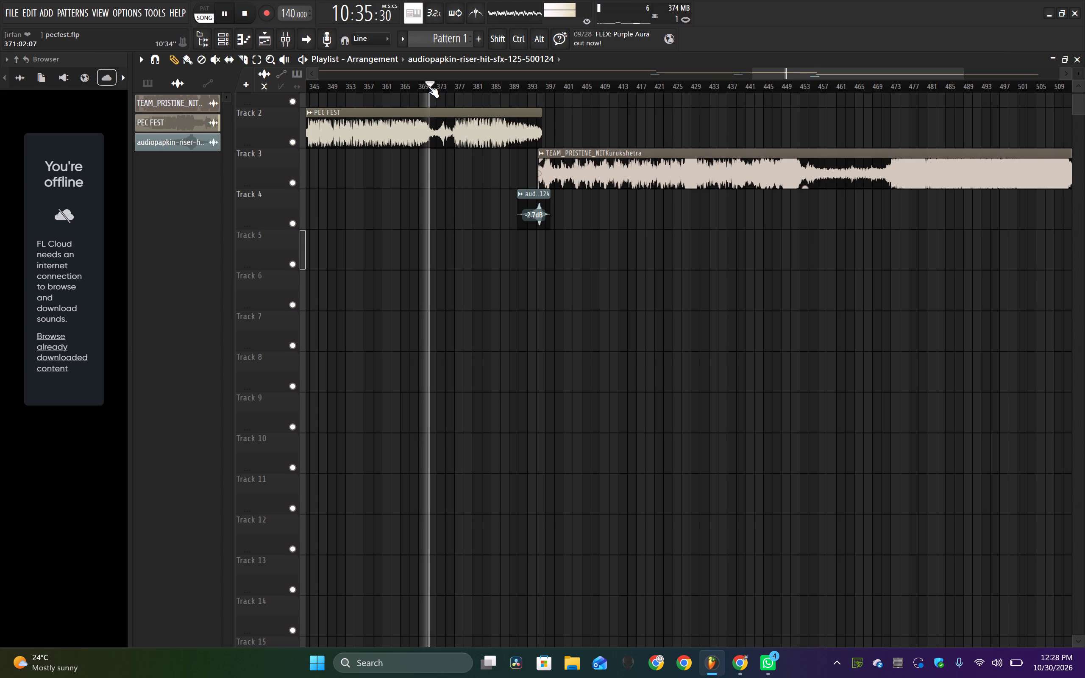
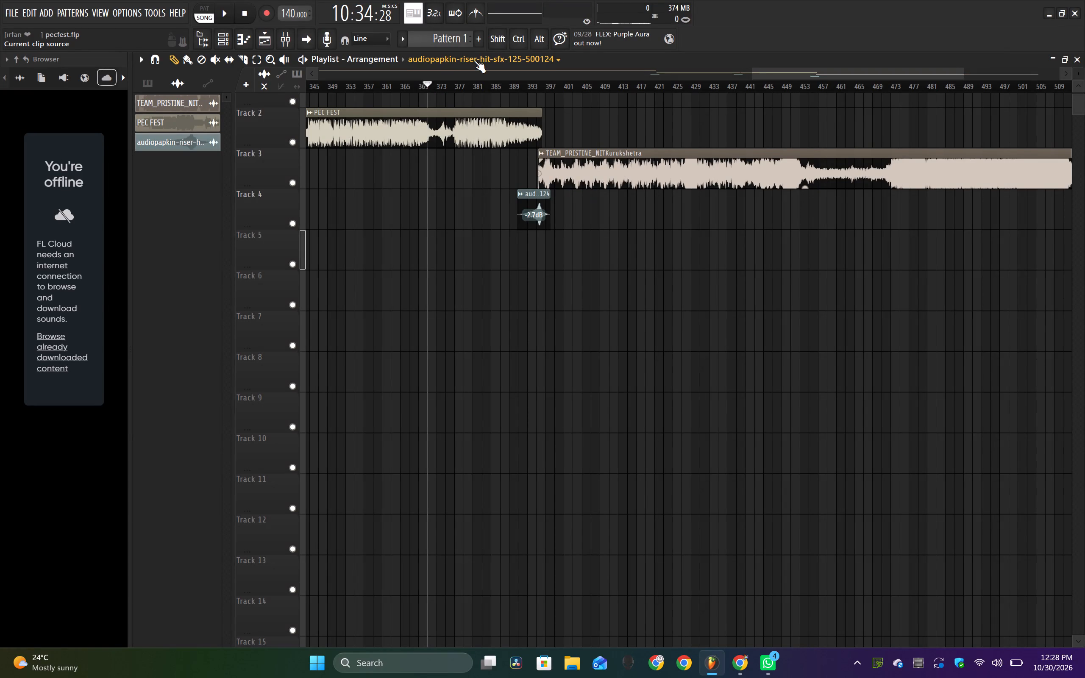
Play the transition from PEC FEST to TEAM_PRISTINE_NITKurukshetra from about bar 392 with the riser-hit effect.
{"action": "scroll", "coordinate": [545, 185], "scroll_direction": "up", "scroll_amount": 9, "text": "ctrl"}
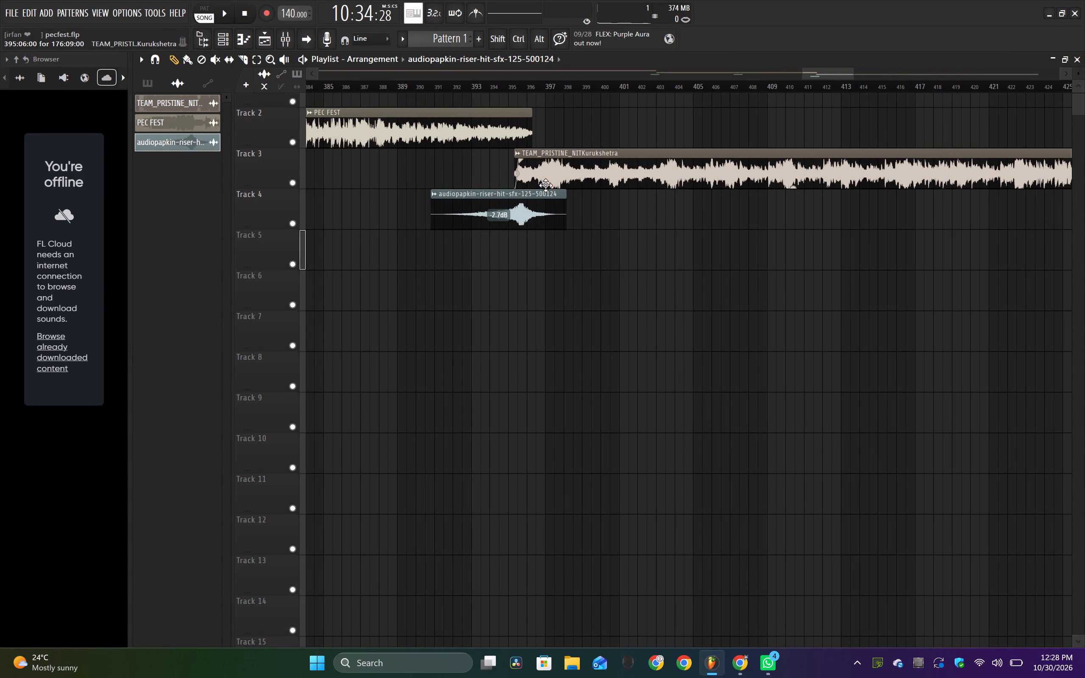
{"action": "scroll", "coordinate": [545, 185], "scroll_direction": "up", "scroll_amount": 2, "text": "ctrl"}
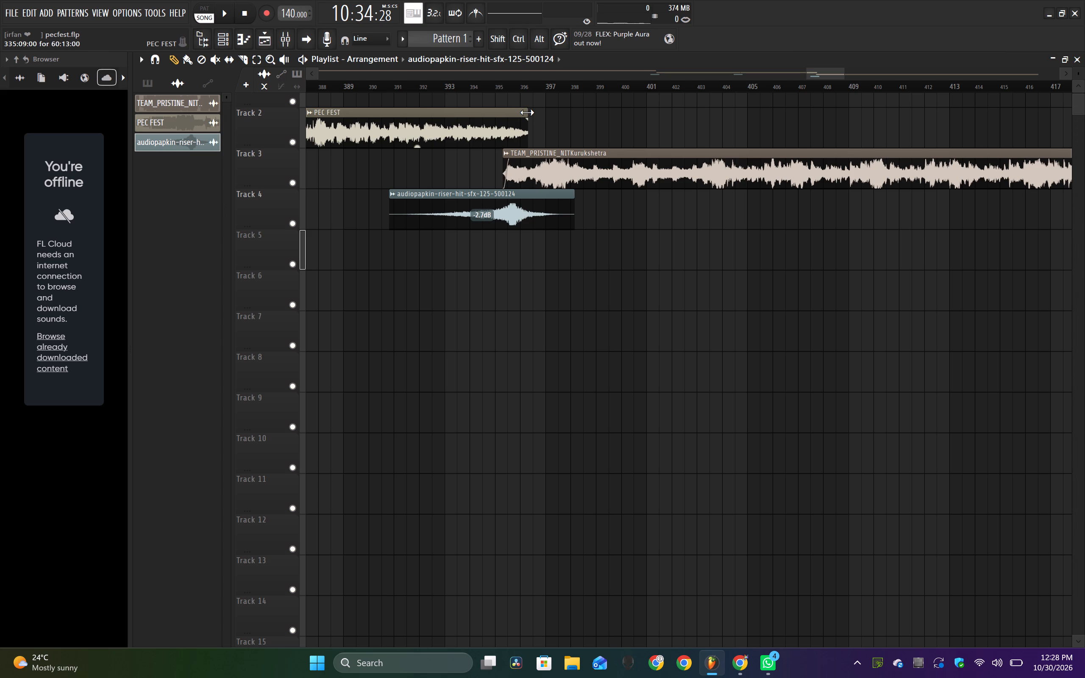
{"action": "left_click", "coordinate": [422, 91]}
{"action": "key", "text": "space"}
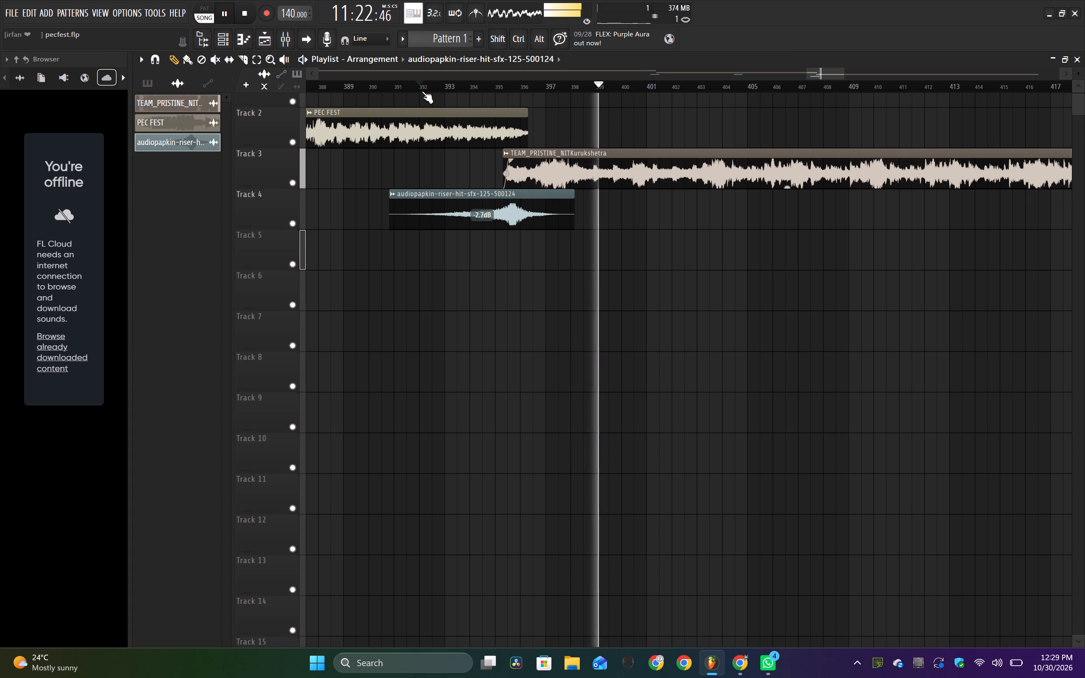
{"action": "key", "text": "space"}
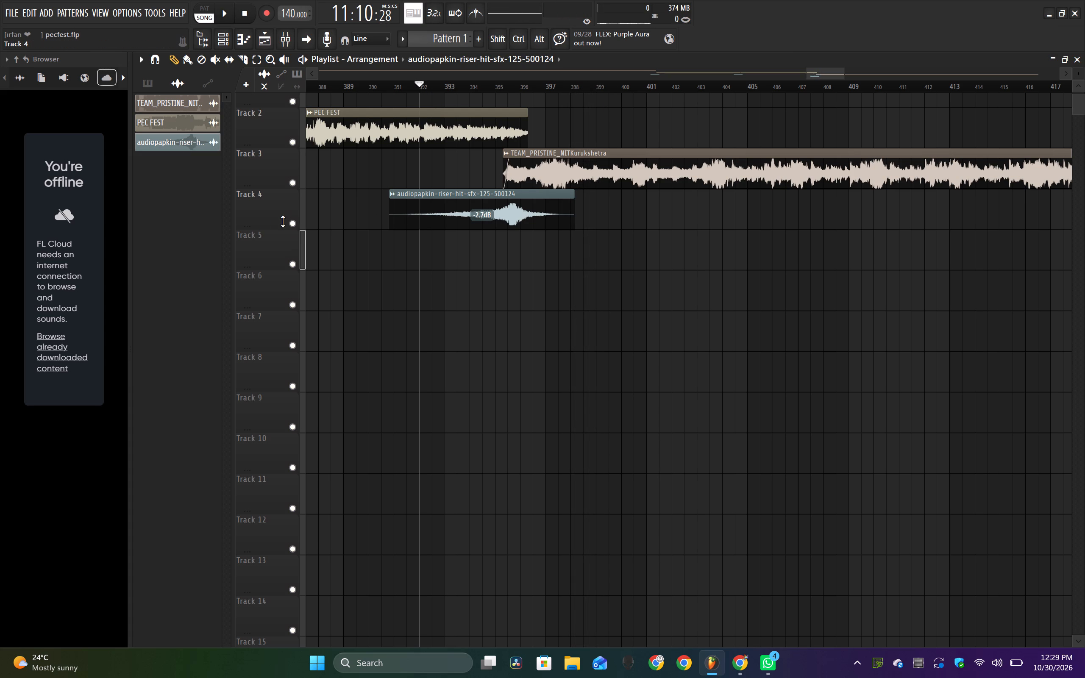
Mute Track 4 and replay the same transition from about bar 392 without the riser-hit effect.
{"action": "left_click_drag", "start_coordinate": [286, 222], "coordinate": [291, 222]}
{"action": "left_click", "coordinate": [291, 222]}
{"action": "key", "text": "space"}
{"action": "type", "text": "b"}
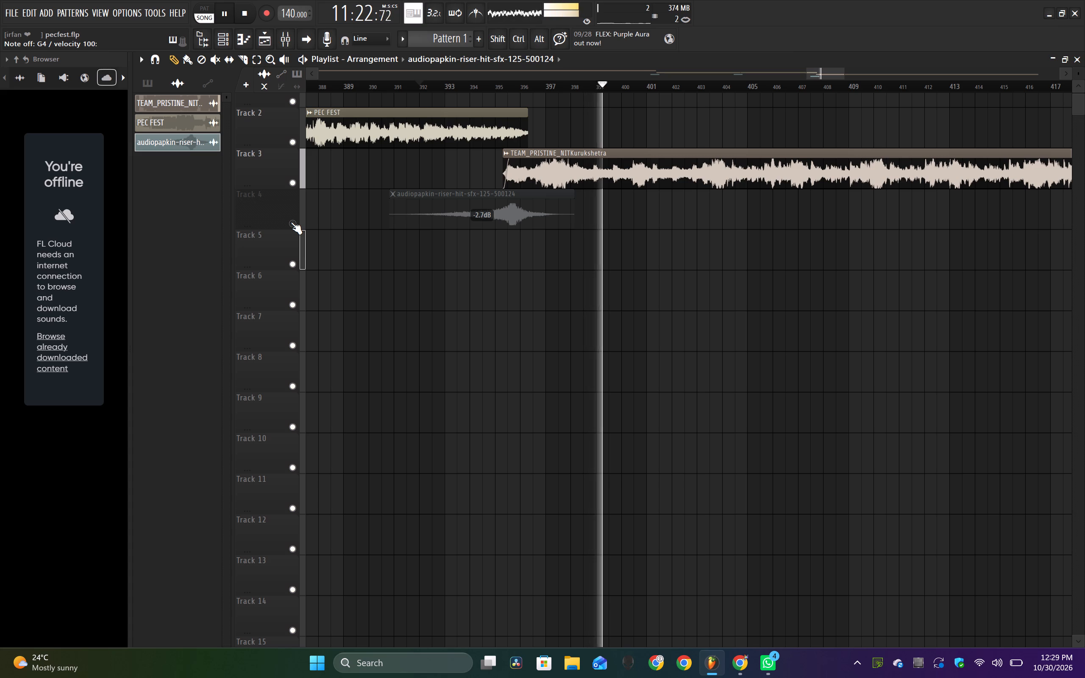
{"action": "key", "text": "space"}
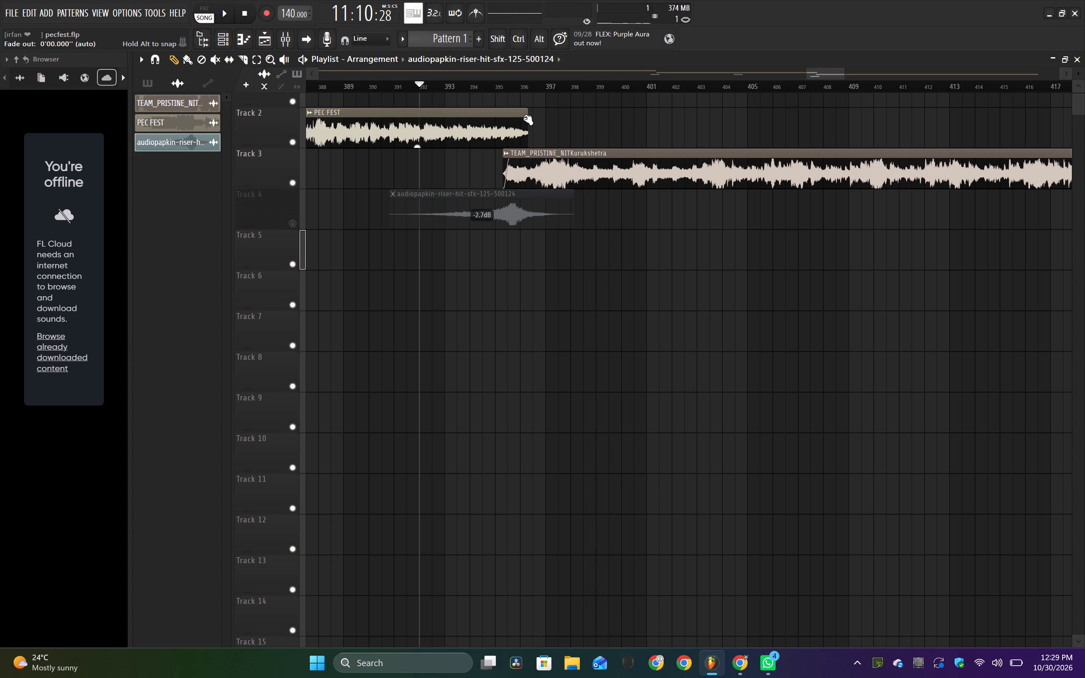
Fade out the end of the PEC FEST clip on Track 2 starting at about bar 394, and unmute Track 4.
{"action": "left_click_drag", "start_coordinate": [524, 118], "coordinate": [496, 120]}
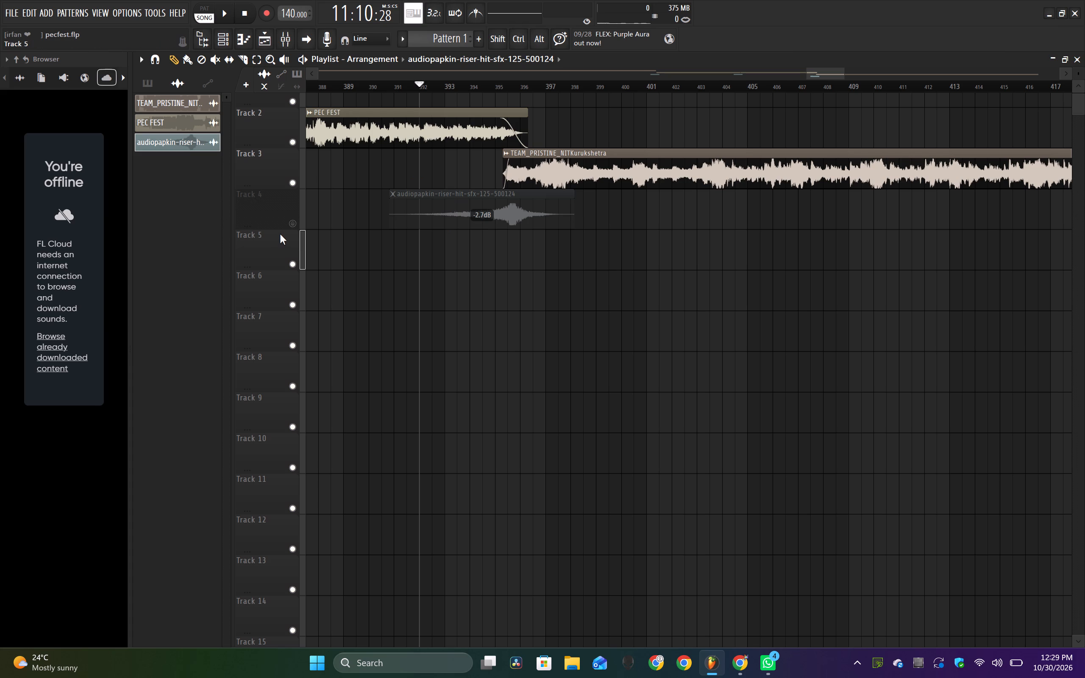
{"action": "left_click", "coordinate": [295, 223]}
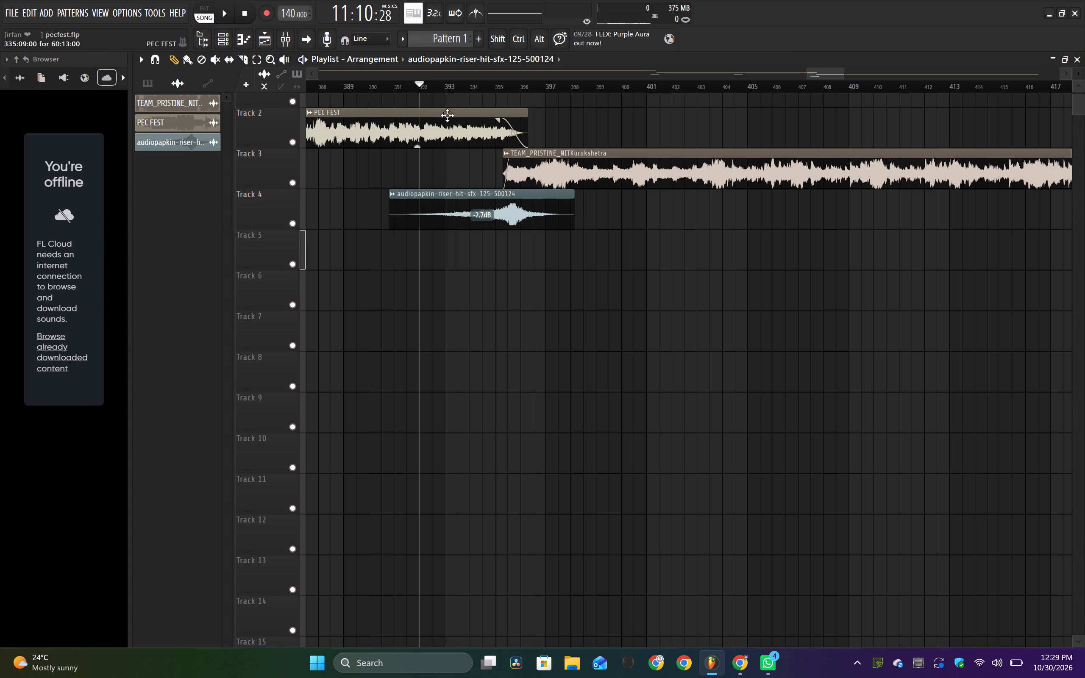
{"action": "left_click_drag", "start_coordinate": [496, 120], "coordinate": [440, 137]}
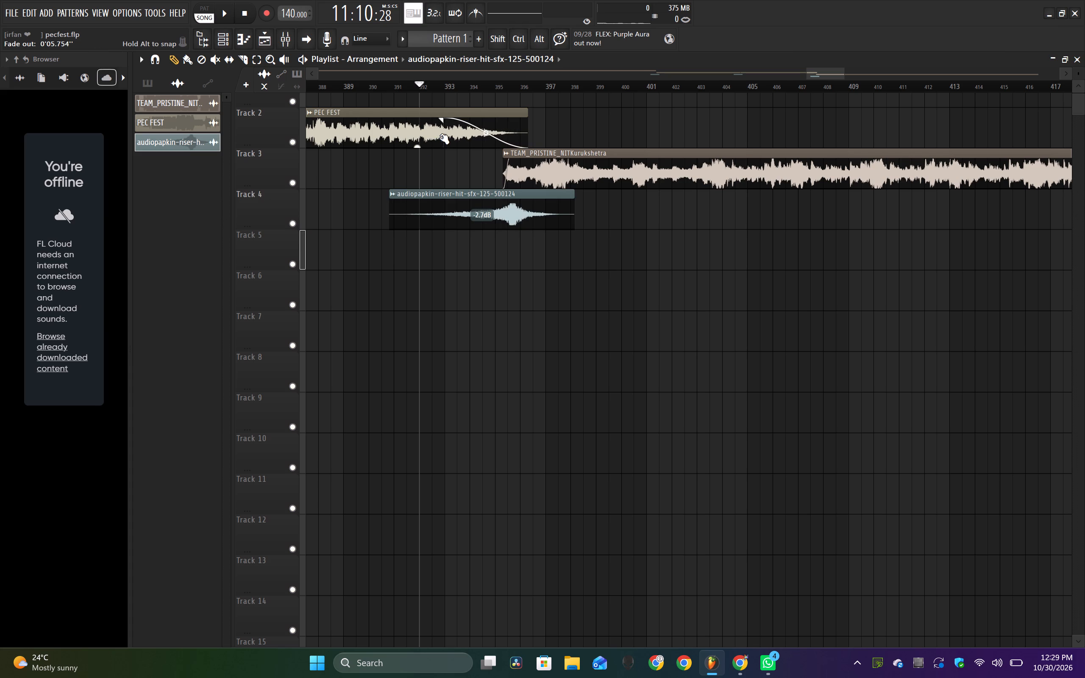
{"action": "left_click_drag", "start_coordinate": [440, 137], "coordinate": [462, 134]}
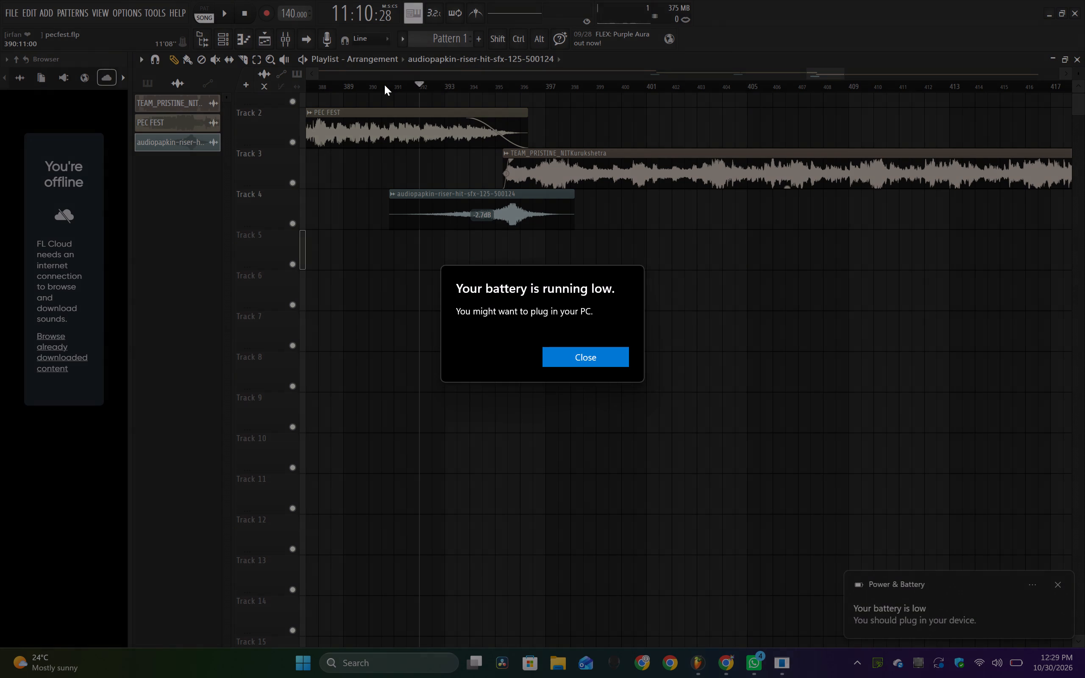
Dismiss the low-battery notice and replay the faded transition from about bar 392.
{"action": "left_click", "coordinate": [582, 358]}
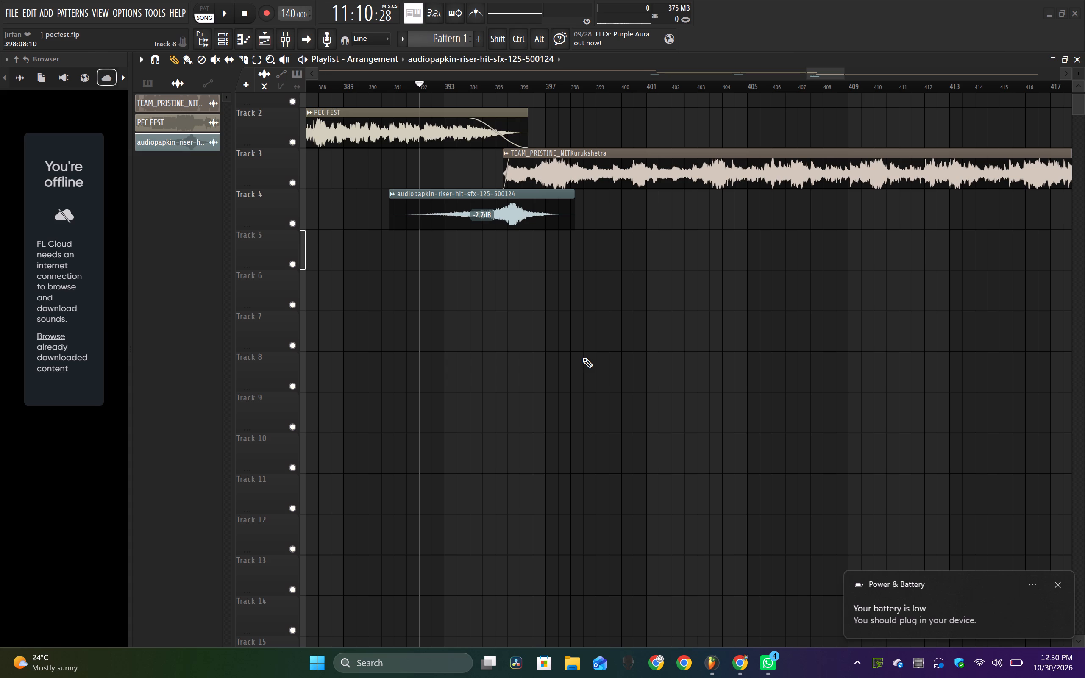
{"action": "key", "text": "space"}
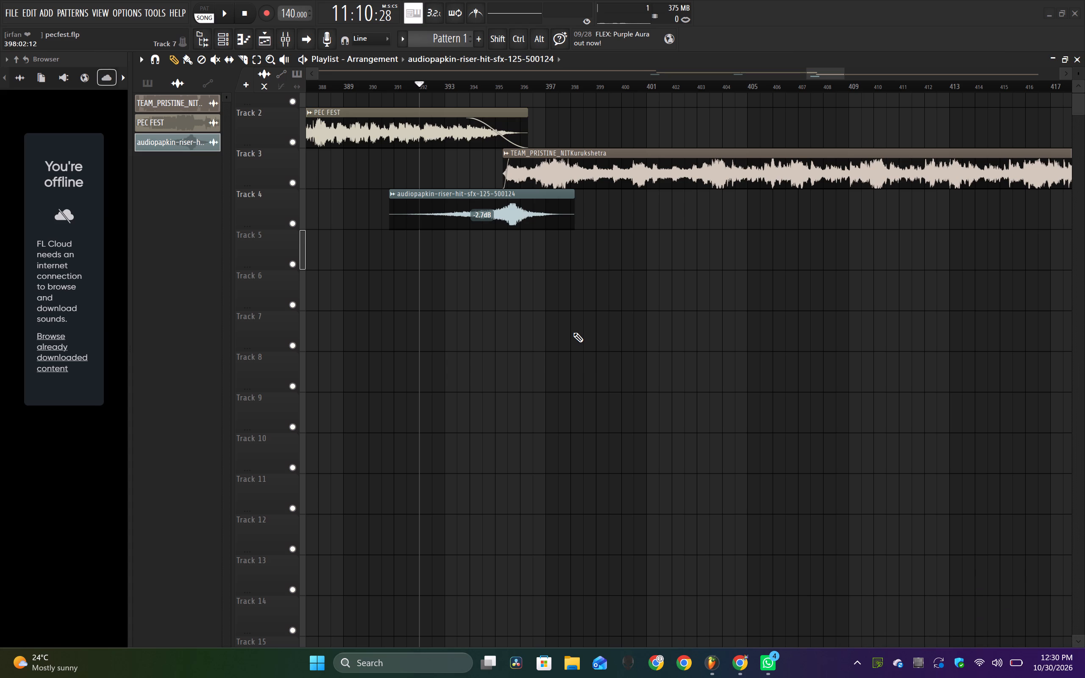
{"action": "key", "text": "space"}
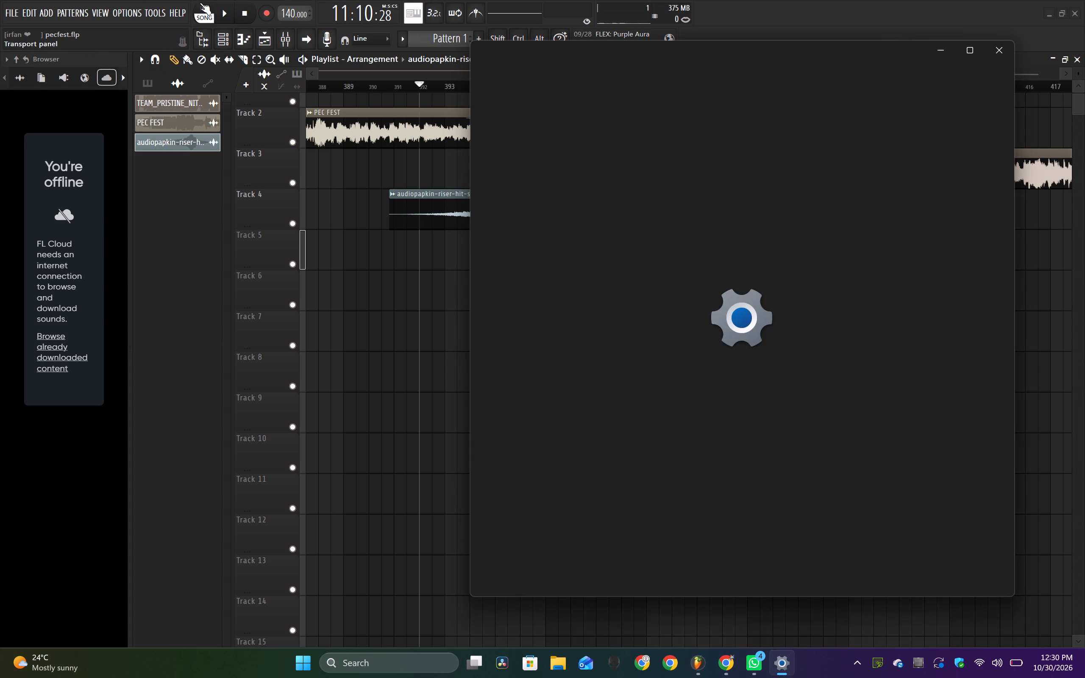
{"action": "left_click", "coordinate": [221, 13]}
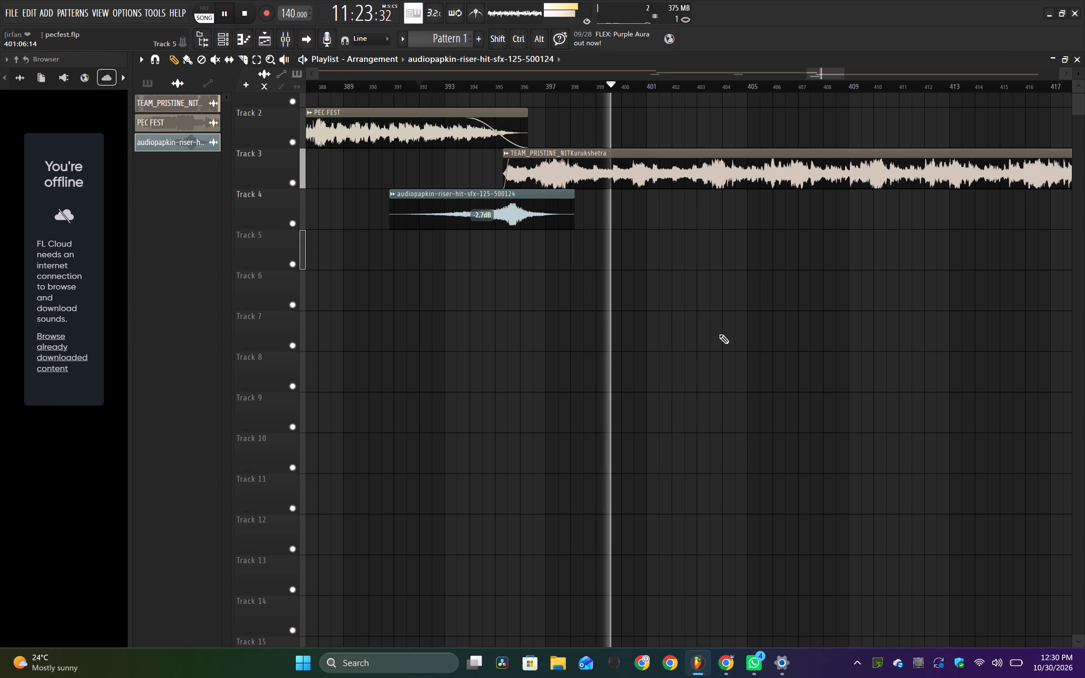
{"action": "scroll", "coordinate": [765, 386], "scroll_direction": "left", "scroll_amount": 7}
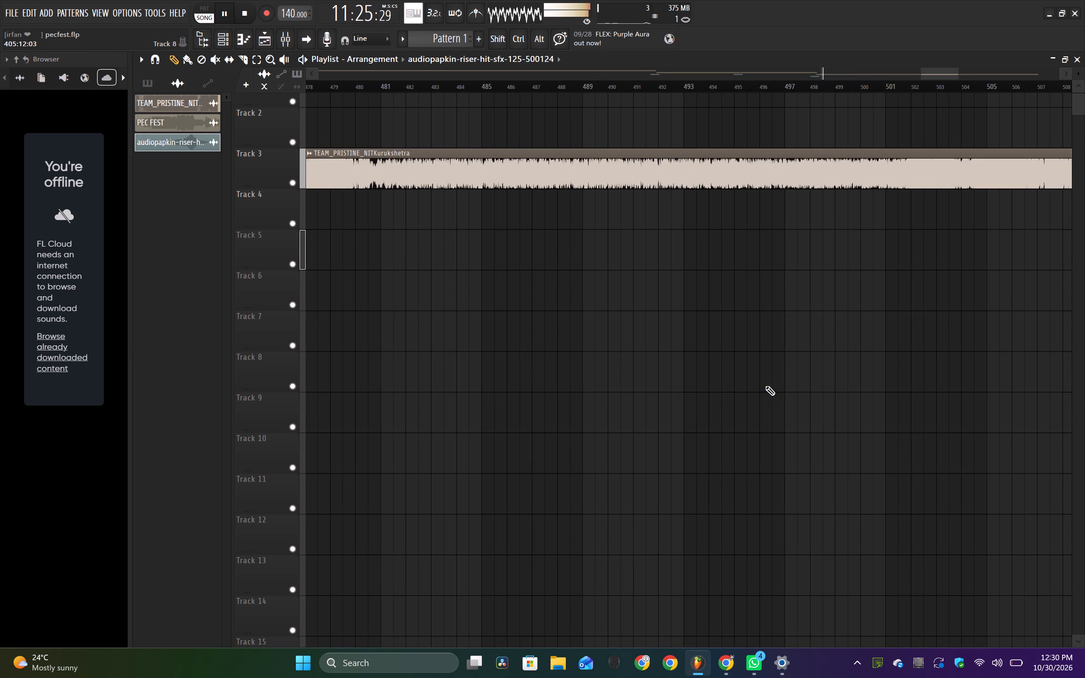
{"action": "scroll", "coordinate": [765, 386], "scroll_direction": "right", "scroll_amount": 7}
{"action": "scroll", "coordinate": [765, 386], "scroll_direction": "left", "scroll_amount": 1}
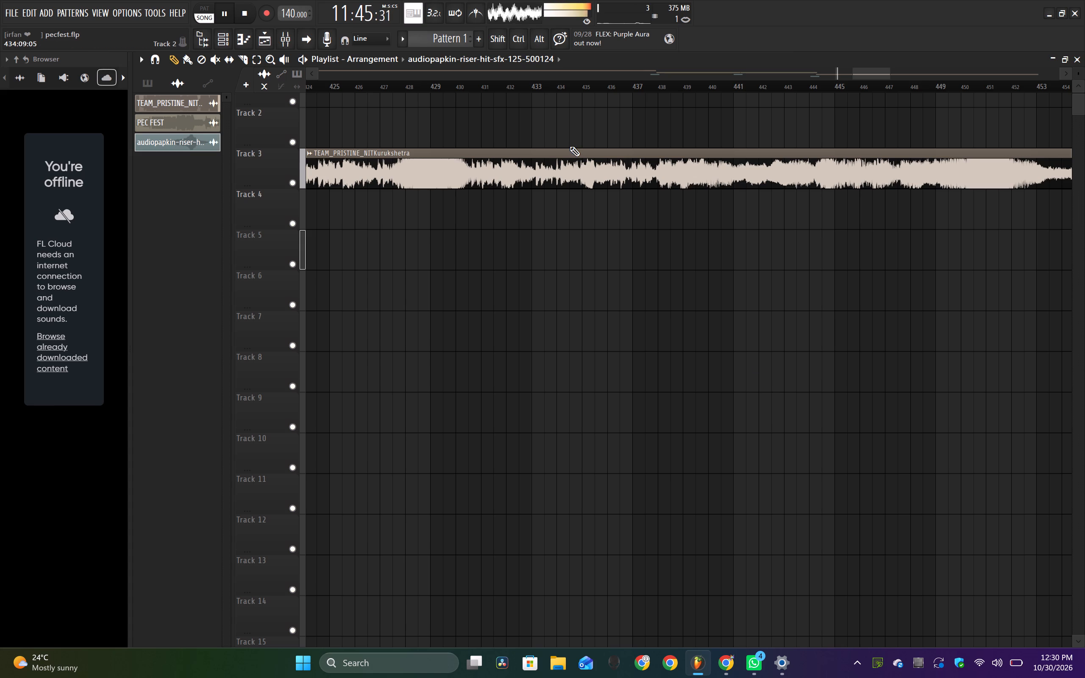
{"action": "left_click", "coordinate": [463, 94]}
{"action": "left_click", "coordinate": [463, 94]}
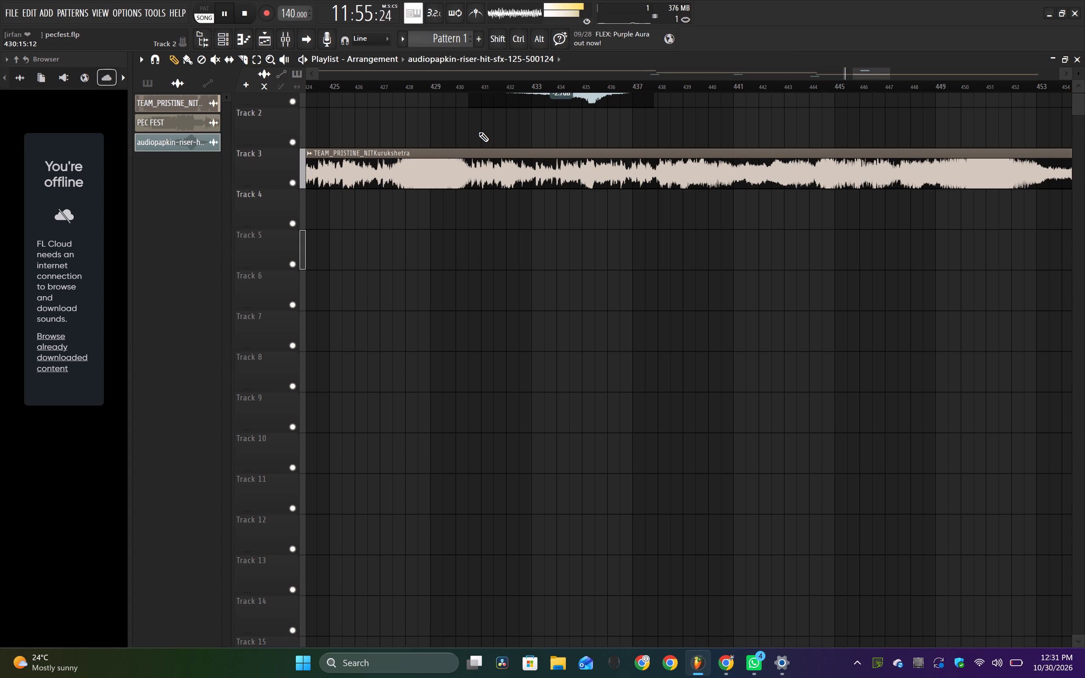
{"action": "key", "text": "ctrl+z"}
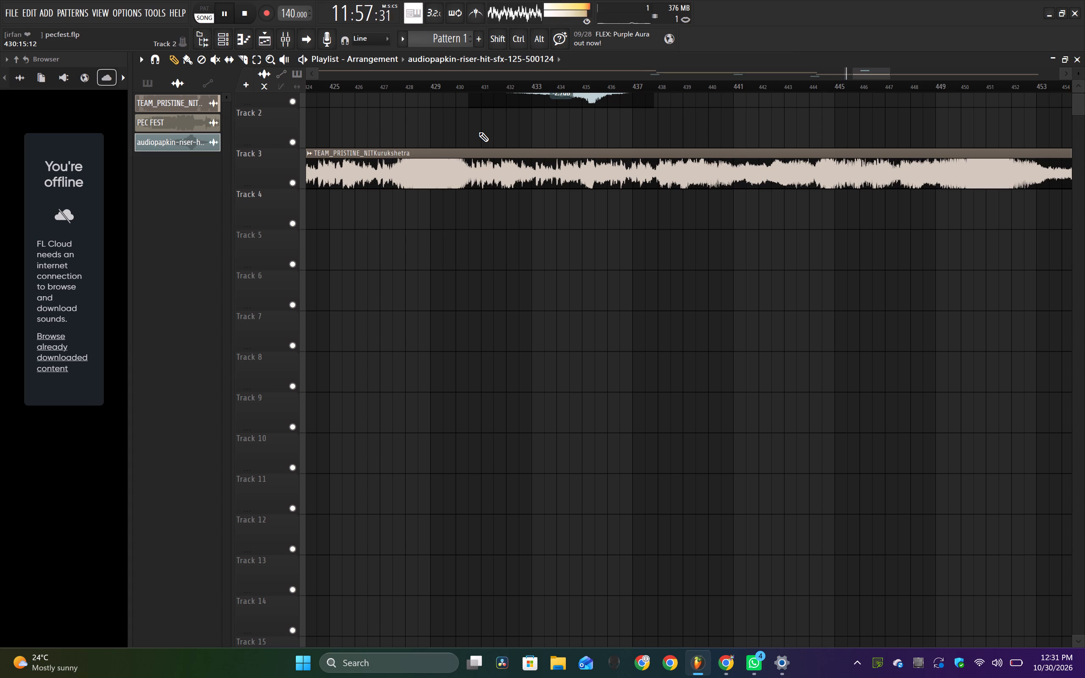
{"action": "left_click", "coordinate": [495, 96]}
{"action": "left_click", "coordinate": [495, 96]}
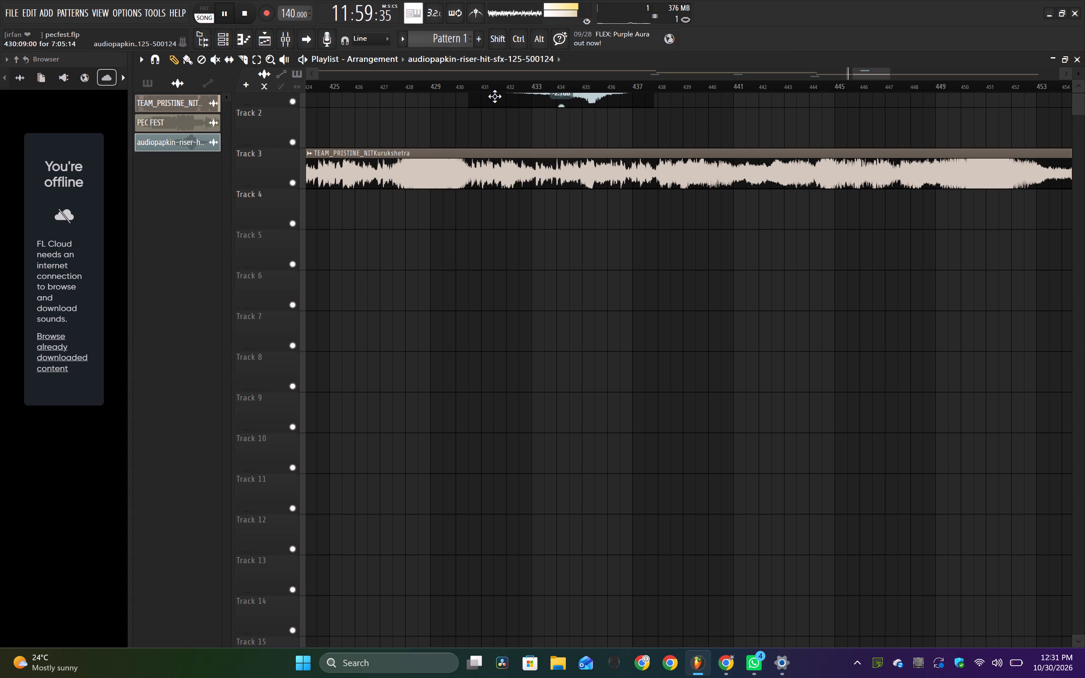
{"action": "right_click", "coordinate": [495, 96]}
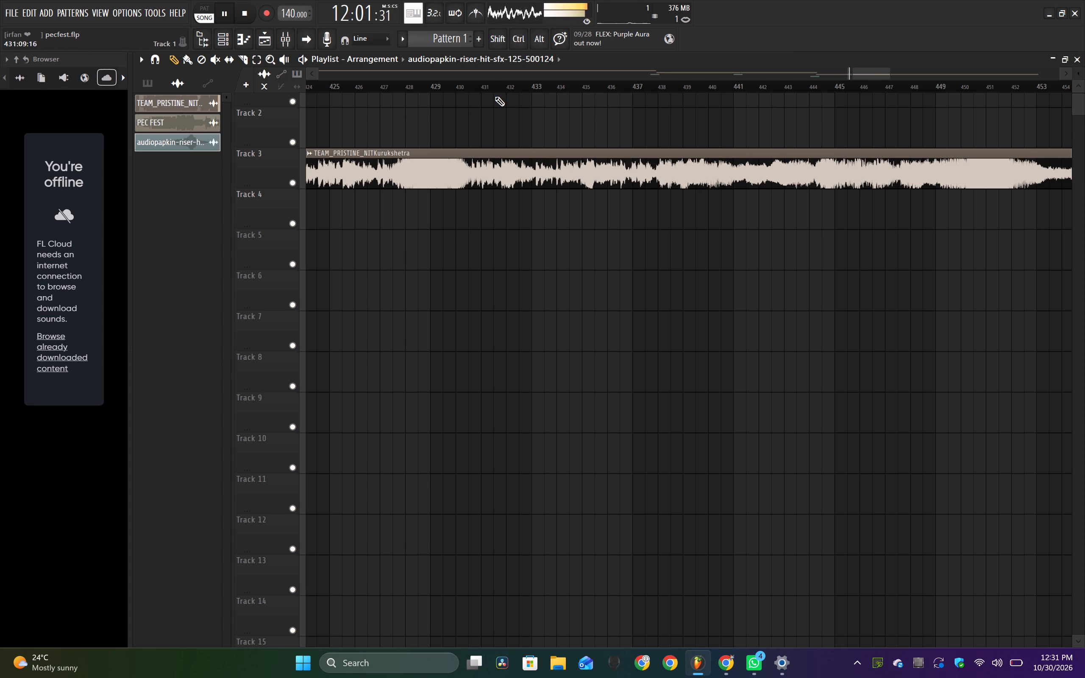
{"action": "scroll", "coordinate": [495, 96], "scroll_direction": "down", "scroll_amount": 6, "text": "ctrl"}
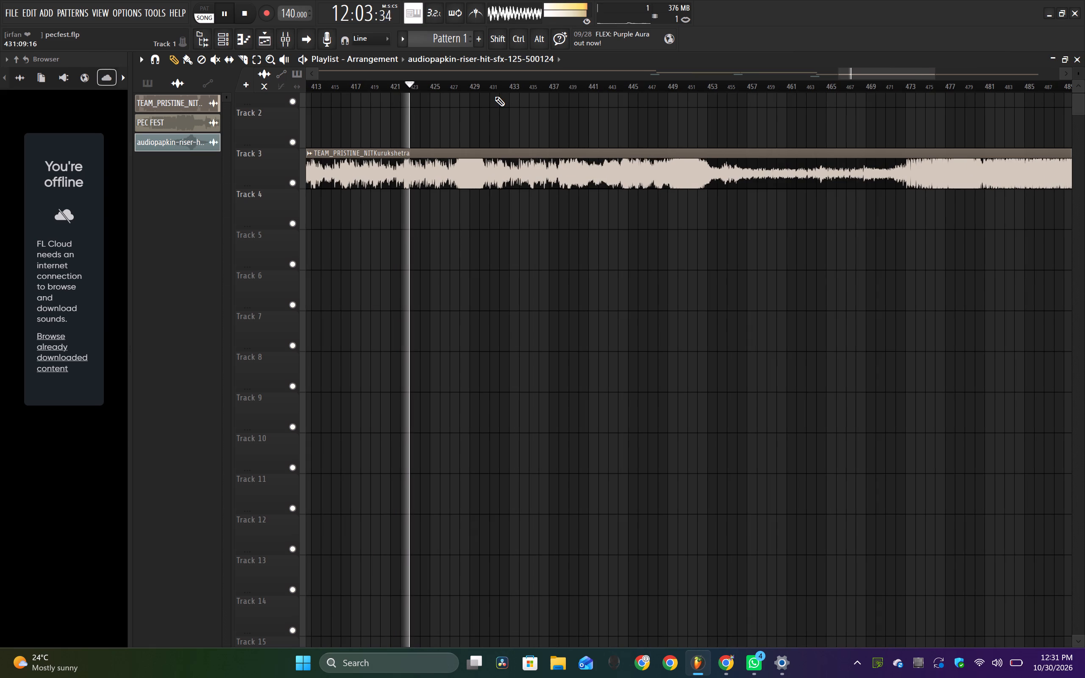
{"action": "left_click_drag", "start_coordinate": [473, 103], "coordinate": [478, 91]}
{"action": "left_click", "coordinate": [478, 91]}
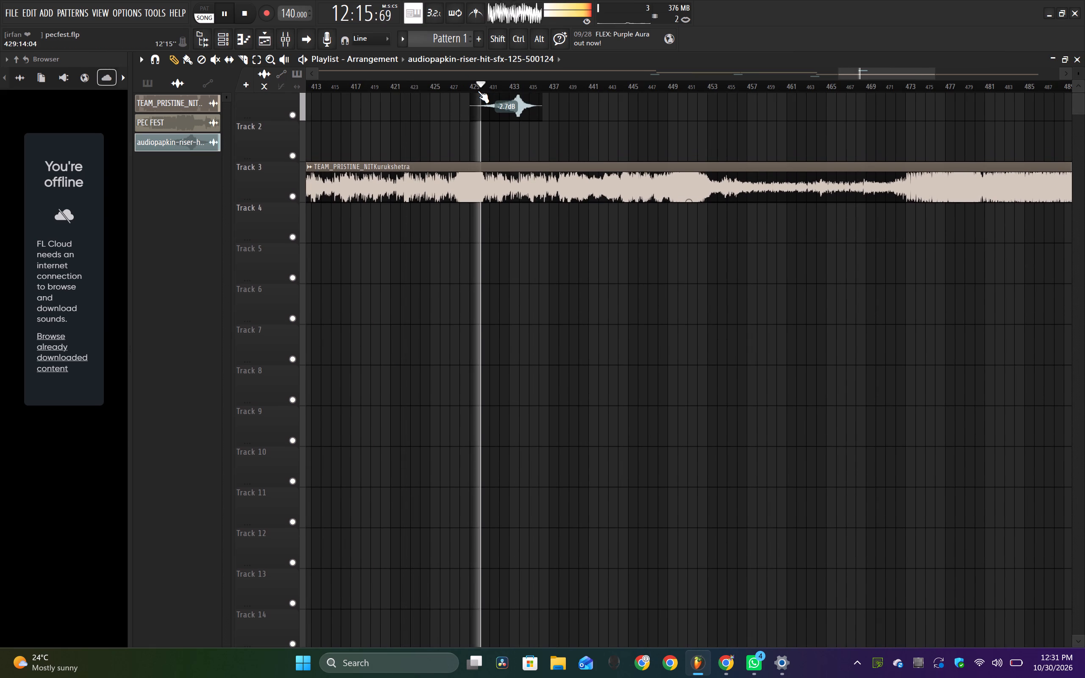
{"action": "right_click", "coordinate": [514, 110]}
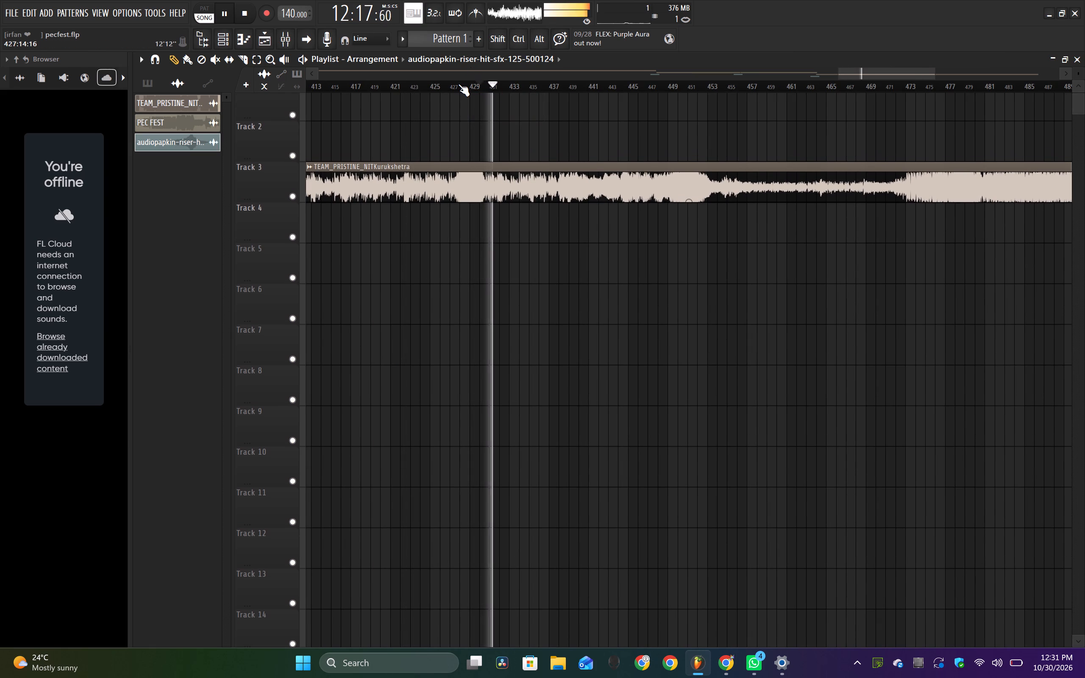
Play TEAM_PRISTINE_NITKurukshetra on Track 3 from several points between about bars 434 and 448 to examine the passage before its quiet section.
{"action": "left_click", "coordinate": [458, 84]}
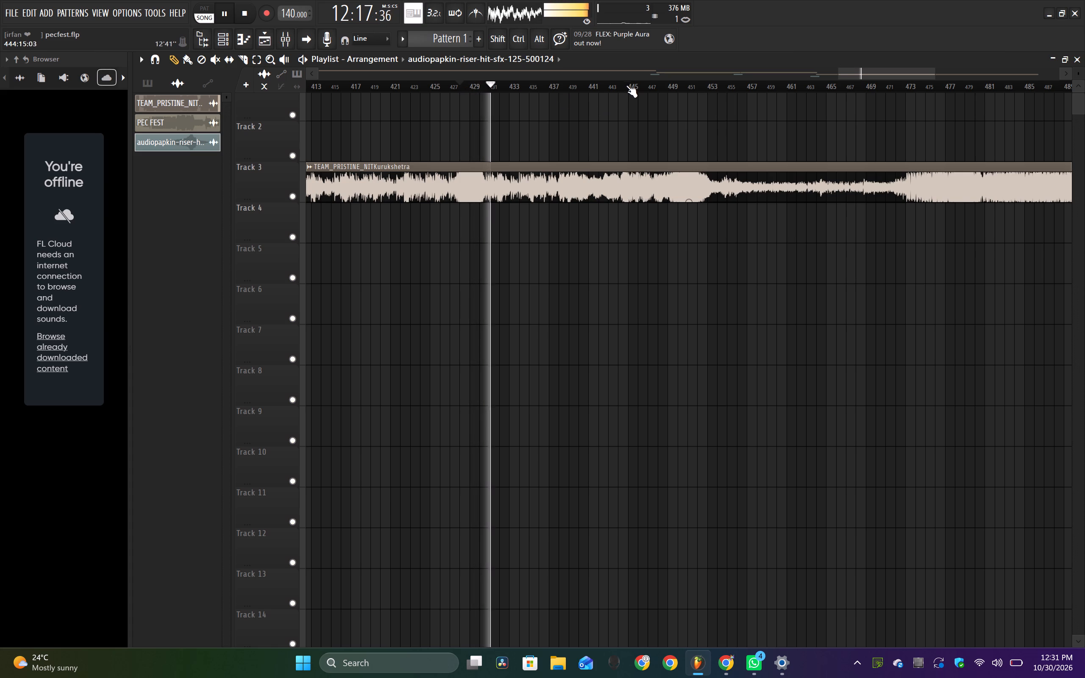
{"action": "left_click", "coordinate": [664, 89]}
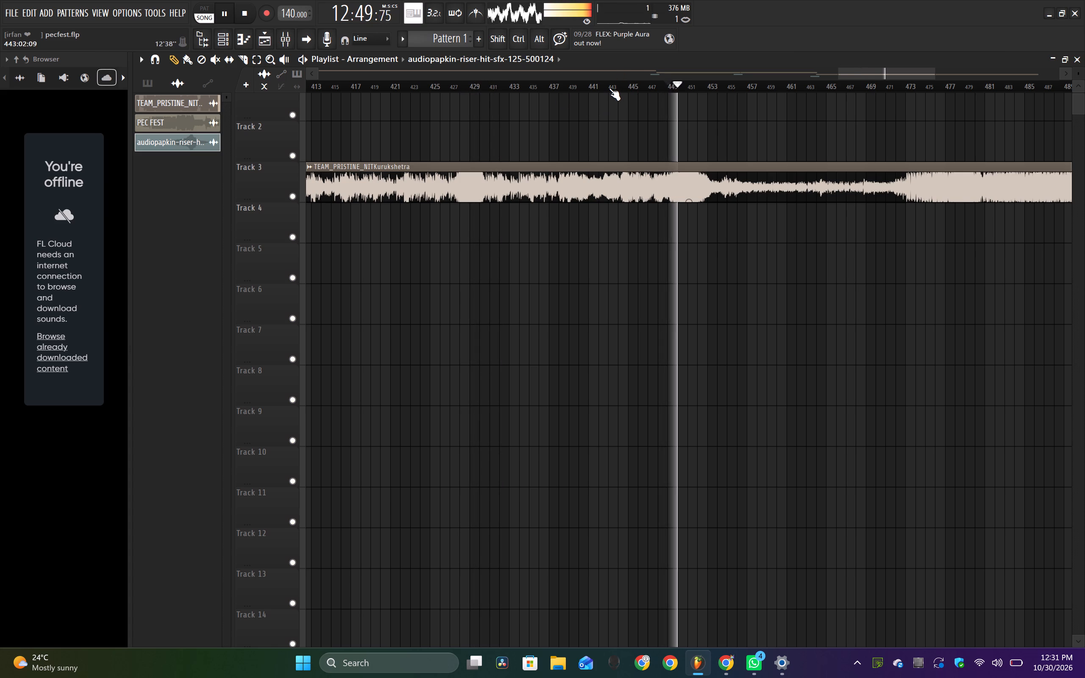
{"action": "left_click", "coordinate": [609, 86]}
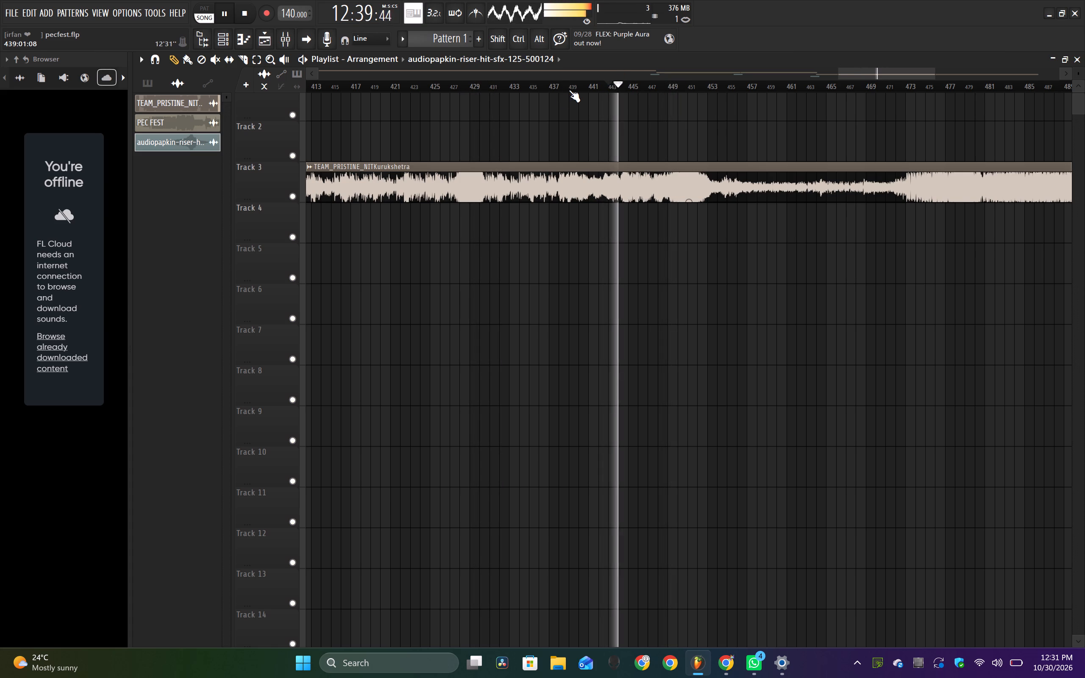
{"action": "left_click", "coordinate": [569, 90]}
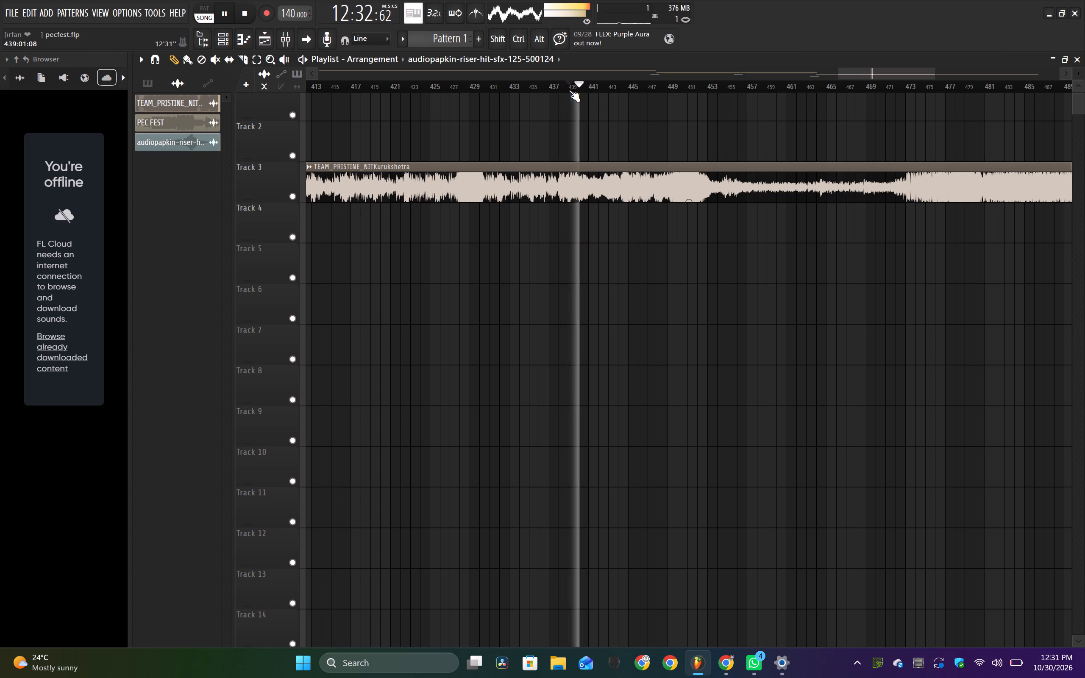
{"action": "left_click", "coordinate": [525, 89]}
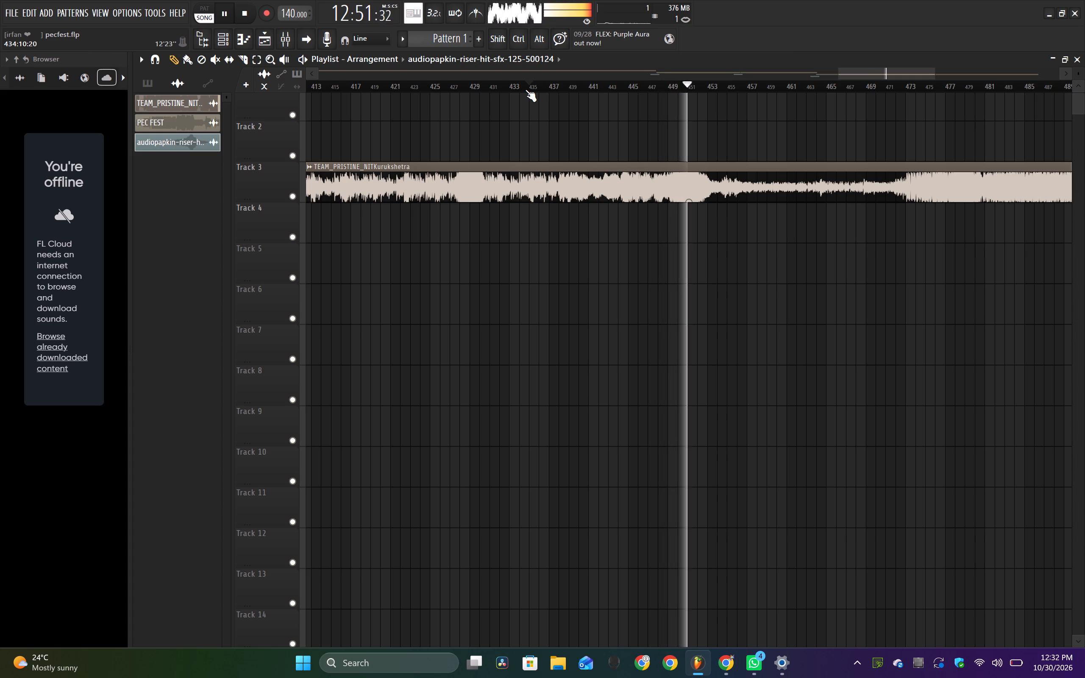
{"action": "key", "text": "space"}
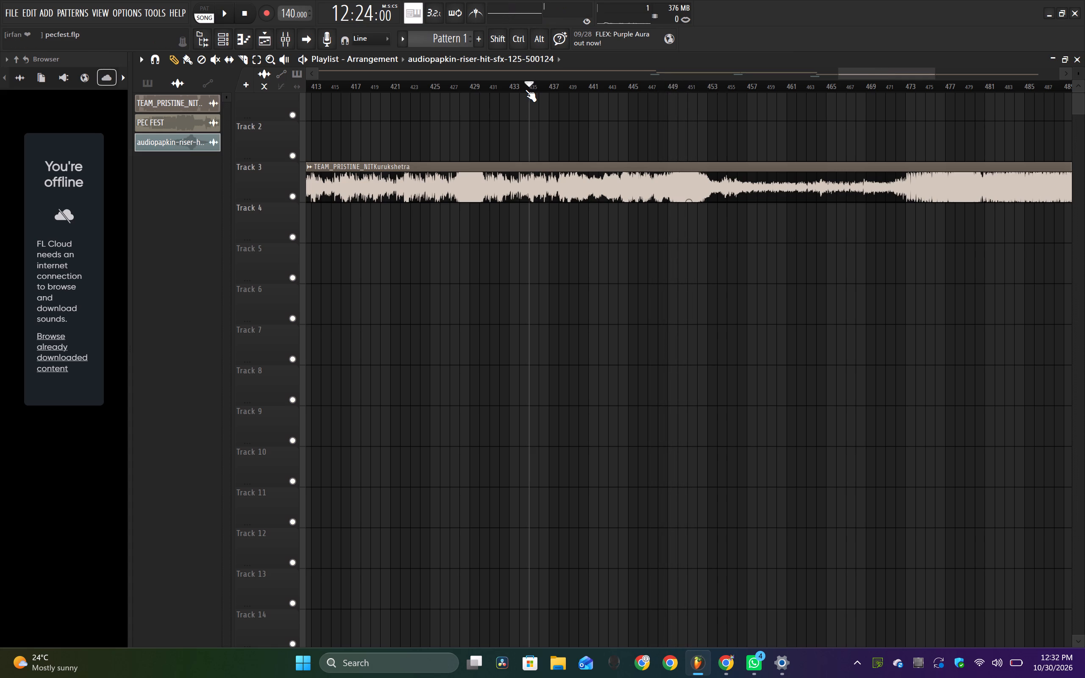
{"action": "key", "text": "space"}
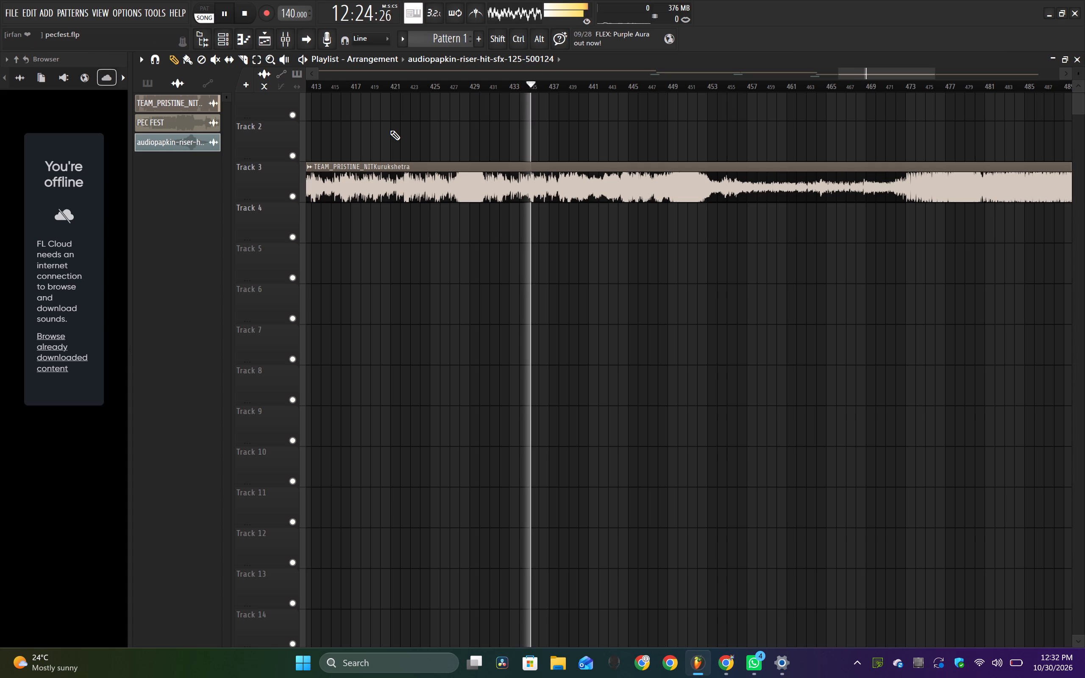
{"action": "key", "text": "space"}
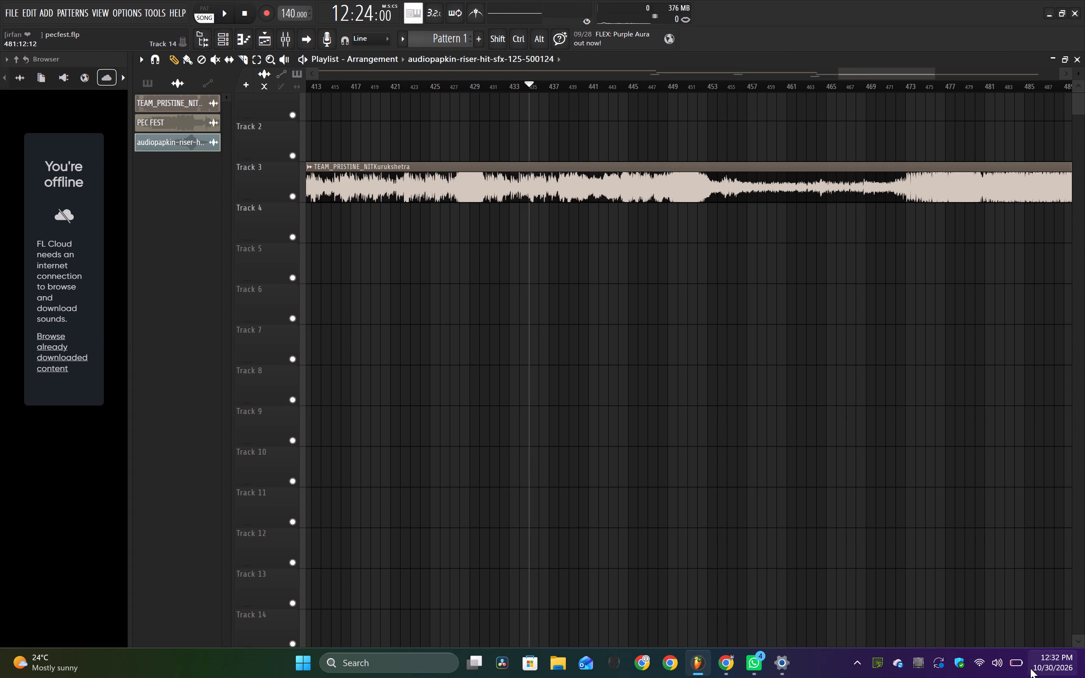
Open the system quick settings to check the battery and Bluetooth device, and return to the playlist.
{"action": "left_click", "coordinate": [1013, 663]}
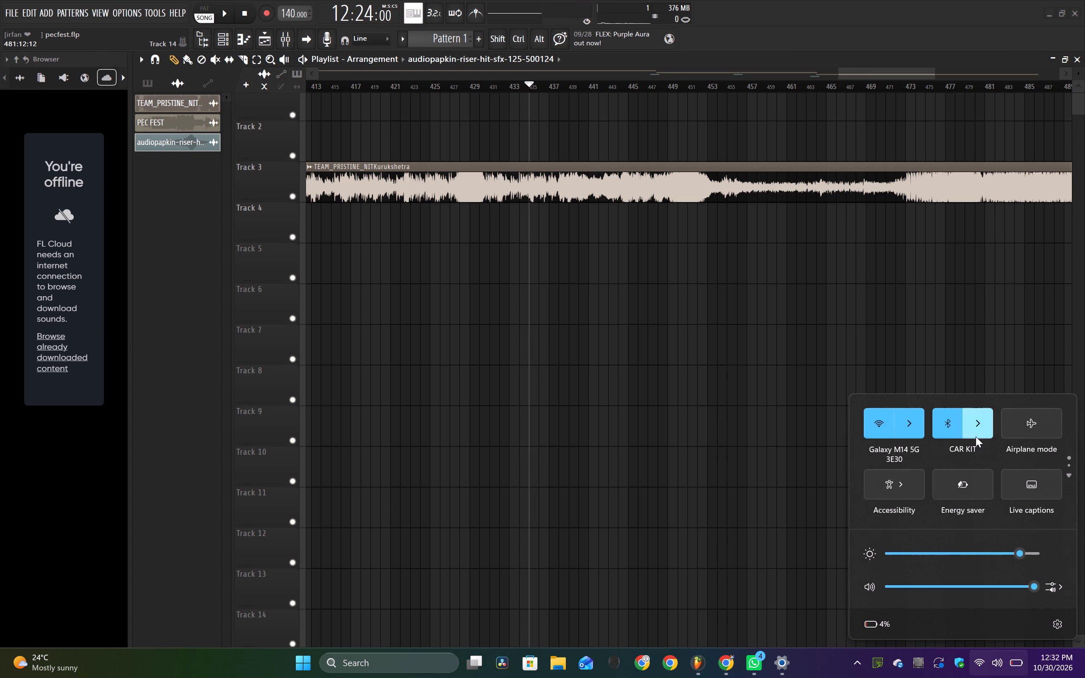
{"action": "left_click", "coordinate": [976, 436]}
{"action": "left_click", "coordinate": [798, 457]}
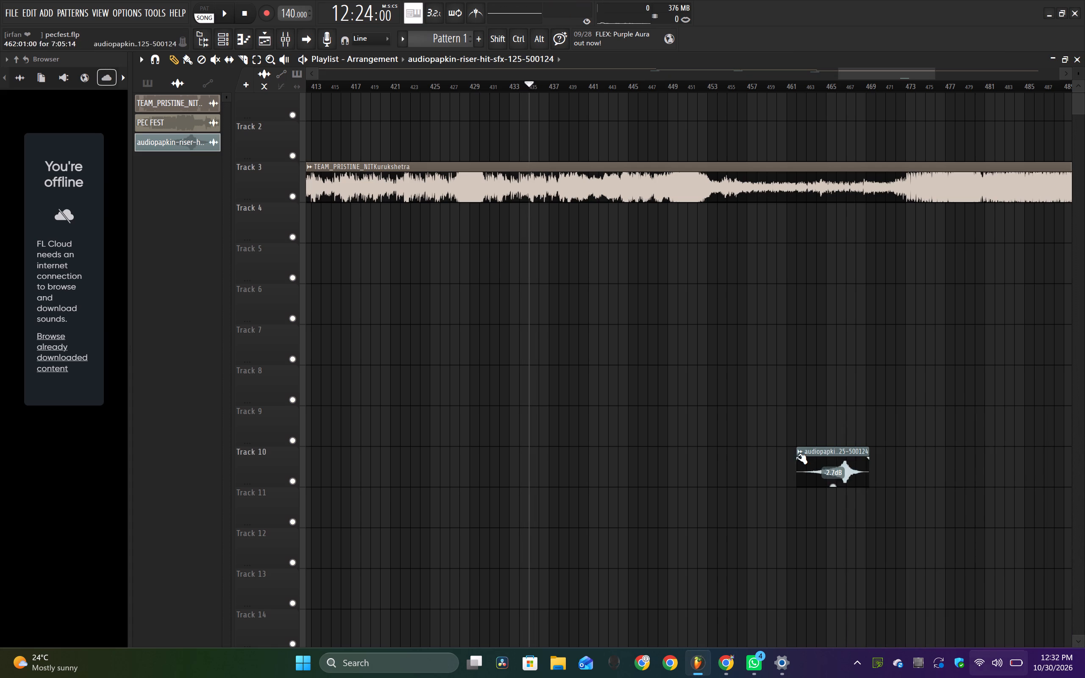
Mute the riser-hit clip on Track 10 at bar 462 and delete the extra copy placed beside it.
{"action": "left_click_drag", "start_coordinate": [875, 476], "coordinate": [863, 470]}
{"action": "right_click", "coordinate": [863, 470]}
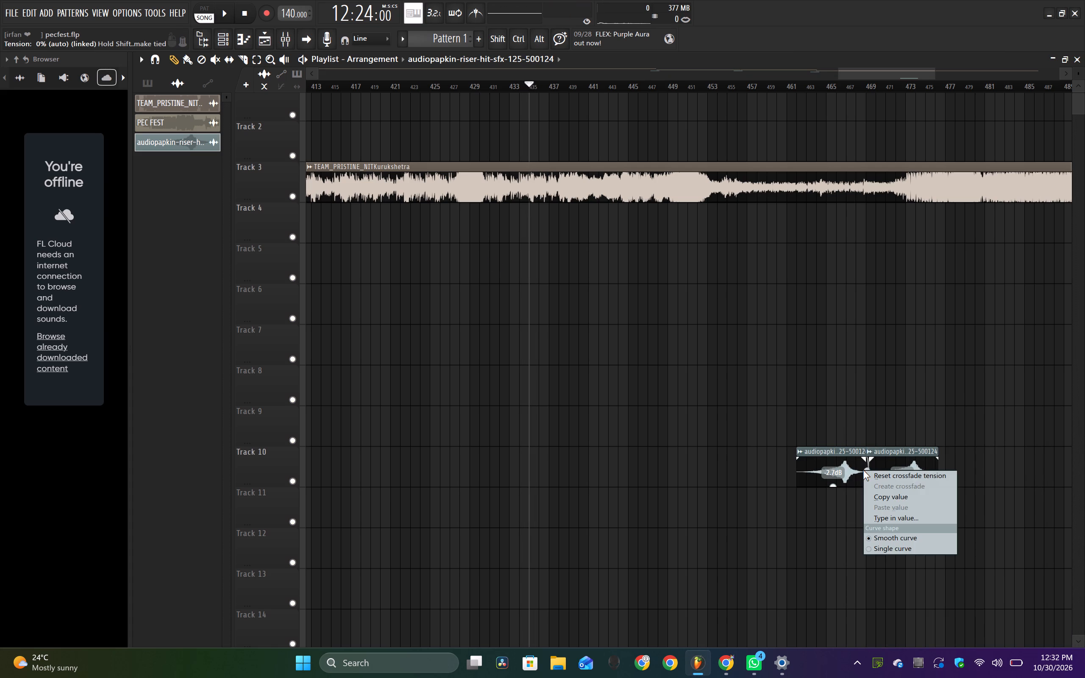
{"action": "right_click", "coordinate": [849, 470]}
{"action": "right_click", "coordinate": [849, 470]}
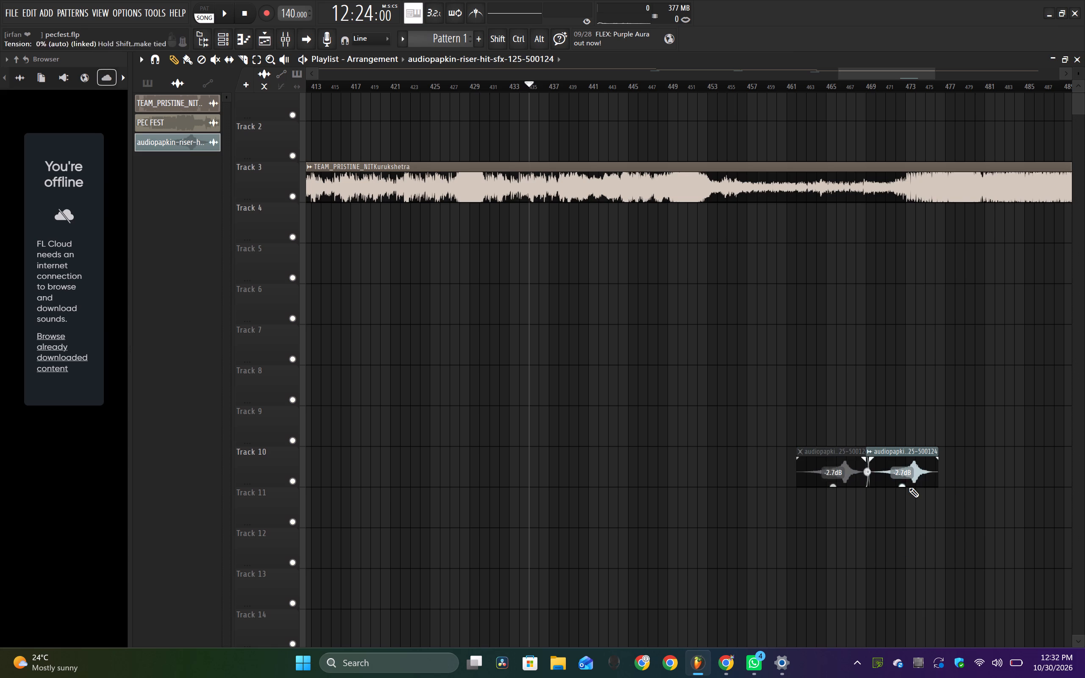
{"action": "right_click", "coordinate": [899, 453]}
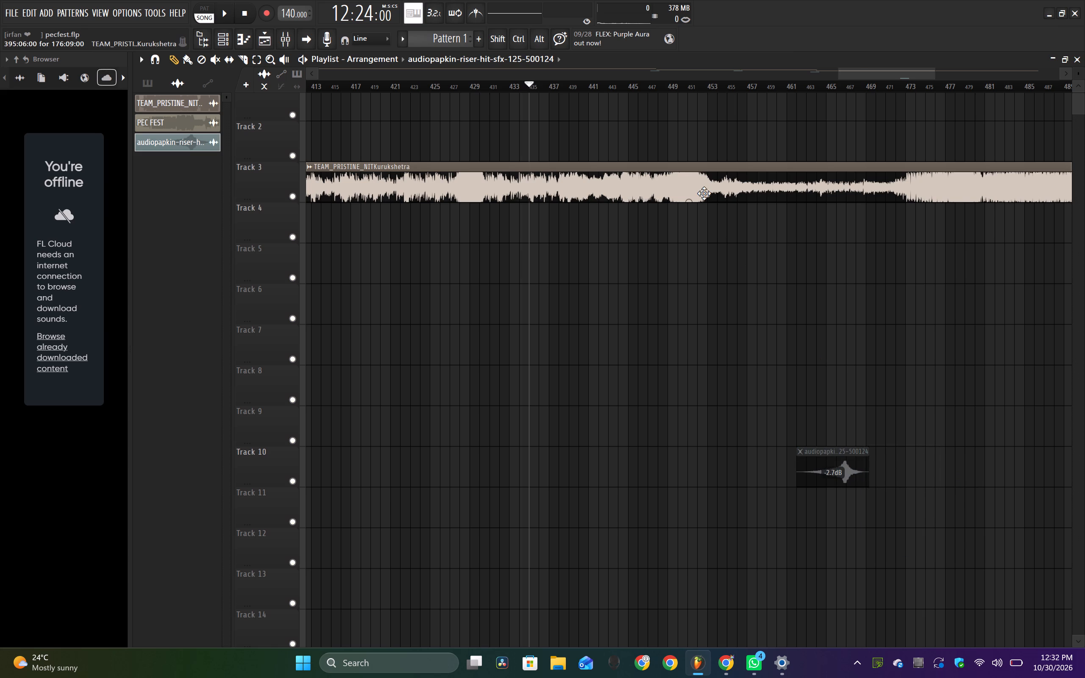
Try playback, reselect Primary Sound Driver as the device in the audio settings, and try playback again.
{"action": "key", "text": "space"}
{"action": "key", "text": "space"}
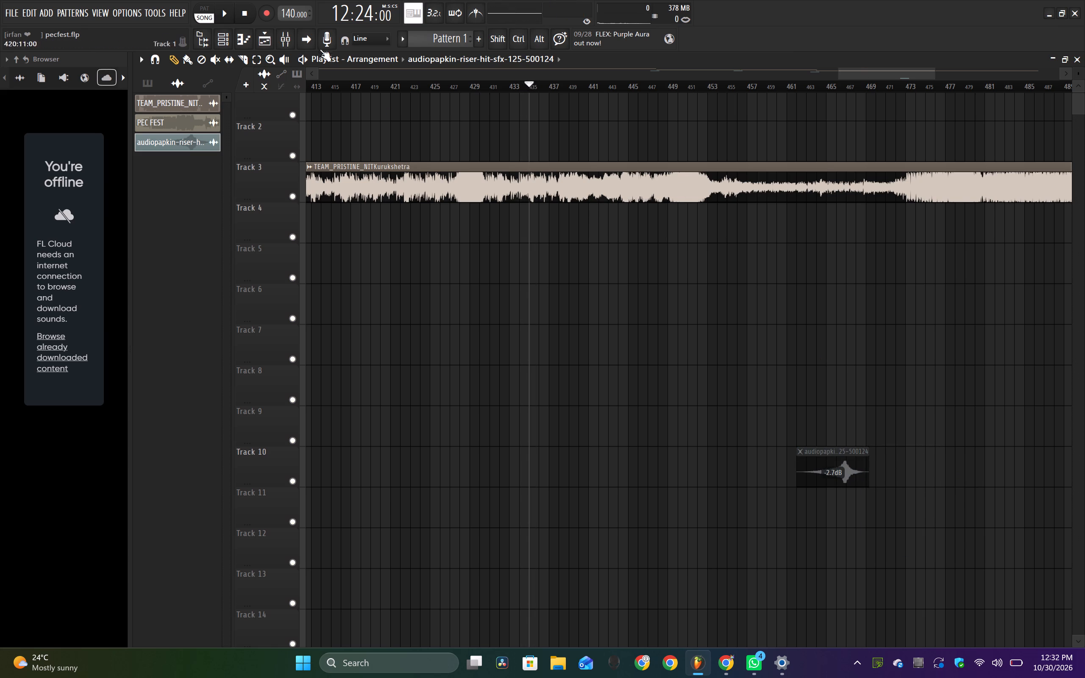
{"action": "left_click", "coordinate": [132, 17]}
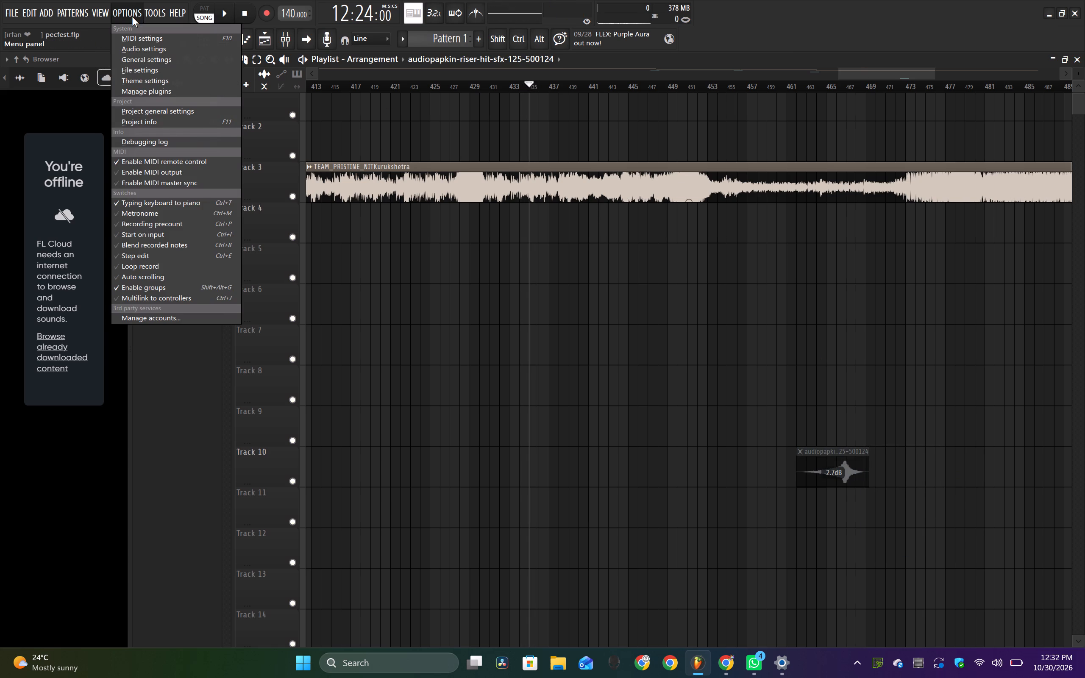
{"action": "left_click", "coordinate": [162, 50]}
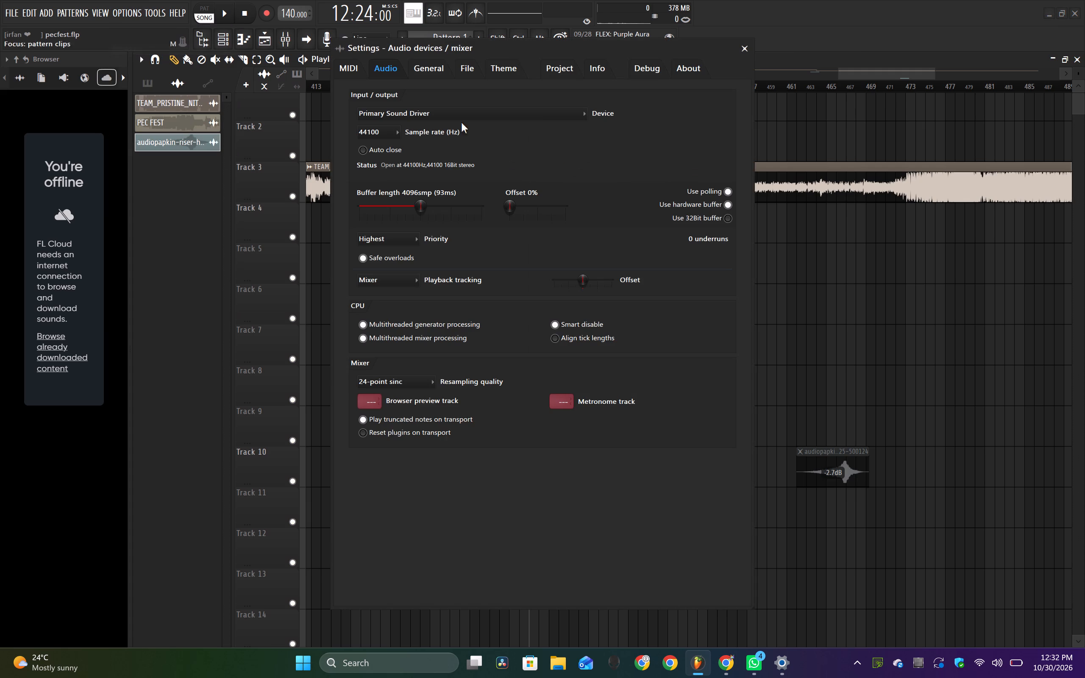
{"action": "left_click_drag", "start_coordinate": [484, 102], "coordinate": [484, 111]}
{"action": "left_click", "coordinate": [484, 111]}
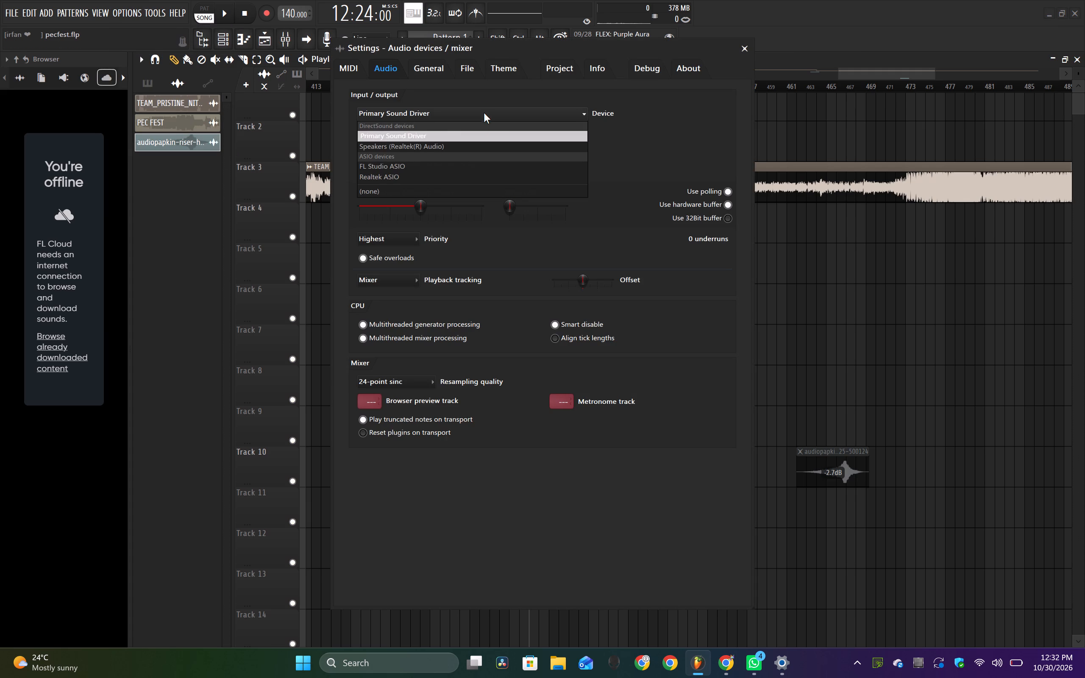
{"action": "left_click", "coordinate": [479, 131]}
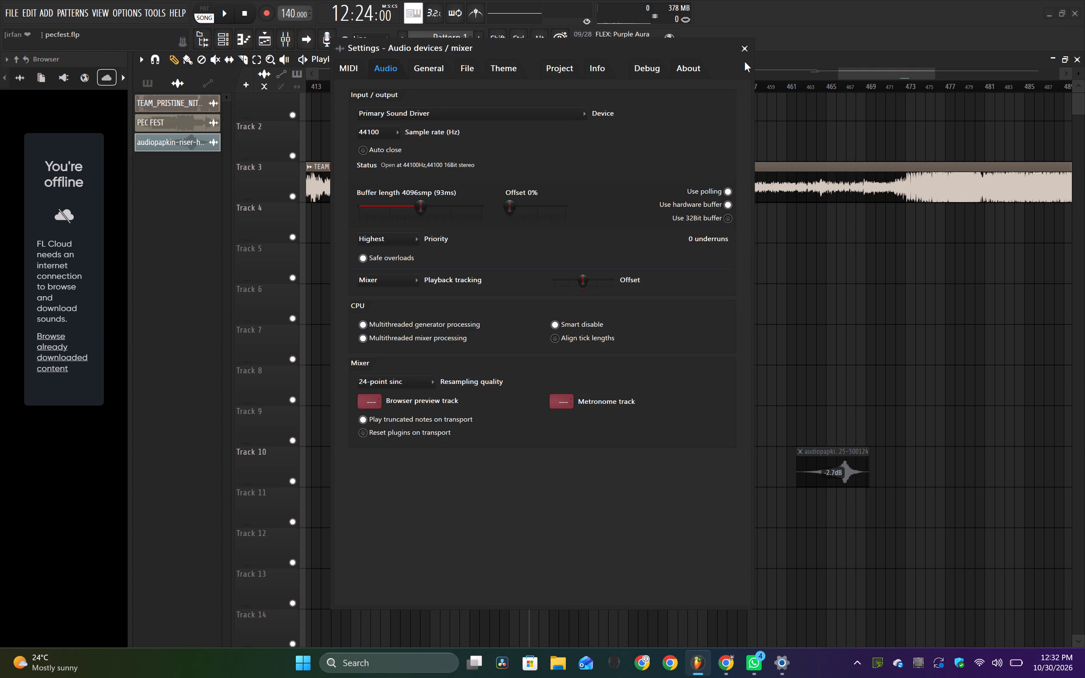
{"action": "left_click", "coordinate": [742, 41]}
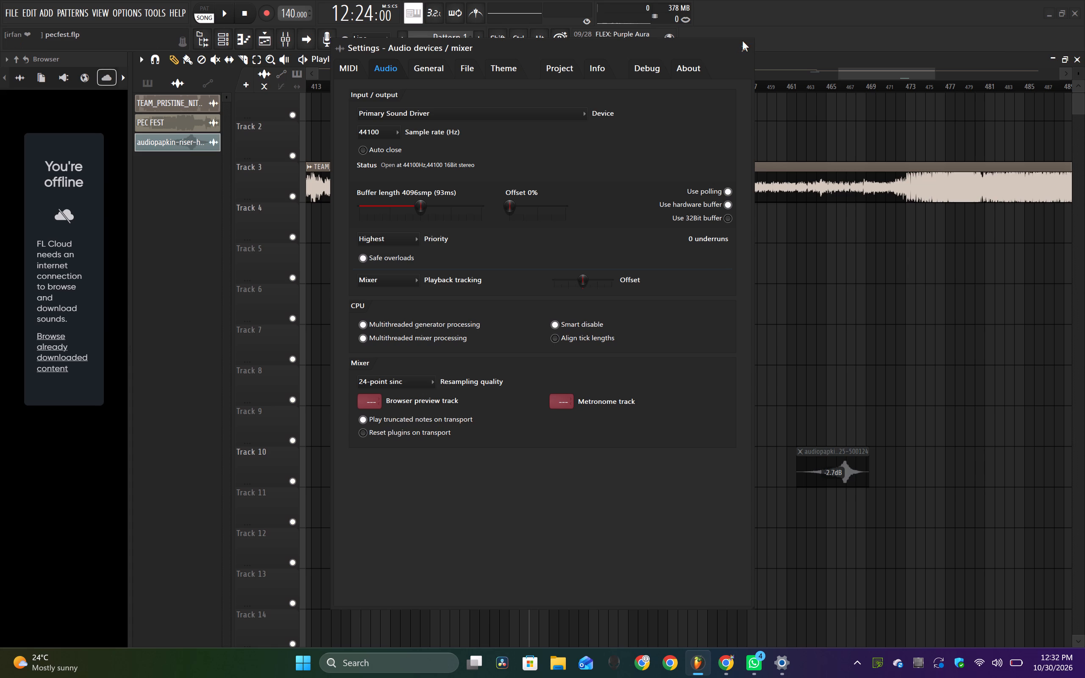
{"action": "left_click", "coordinate": [743, 45]}
{"action": "key", "text": "space"}
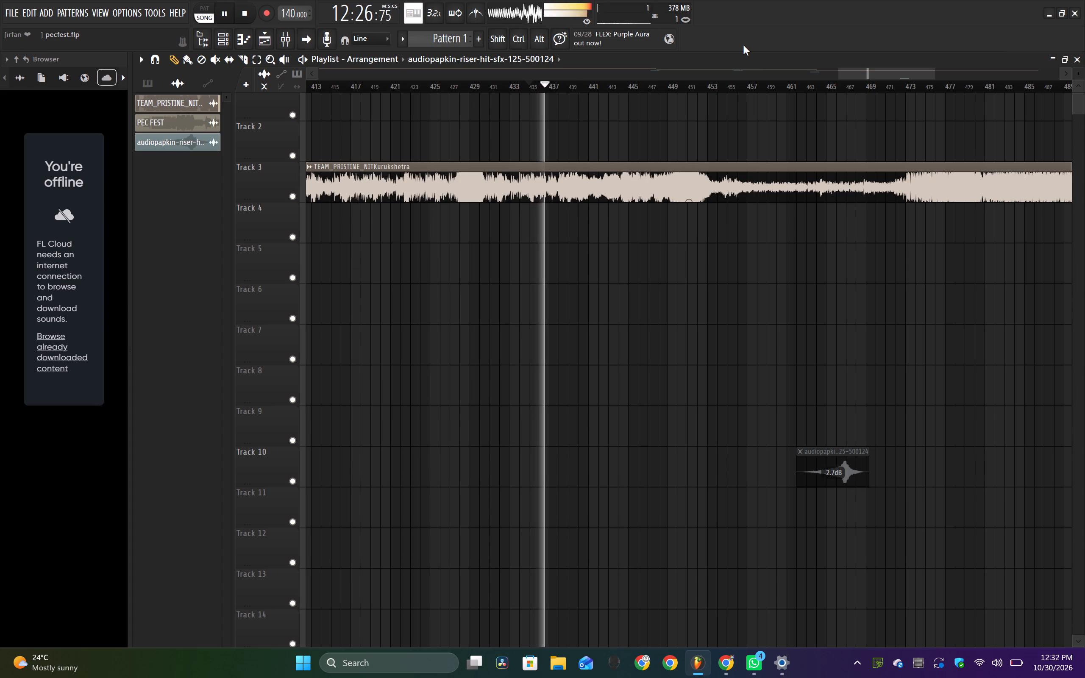
Stop playback and turn off Bluetooth in the system quick settings.
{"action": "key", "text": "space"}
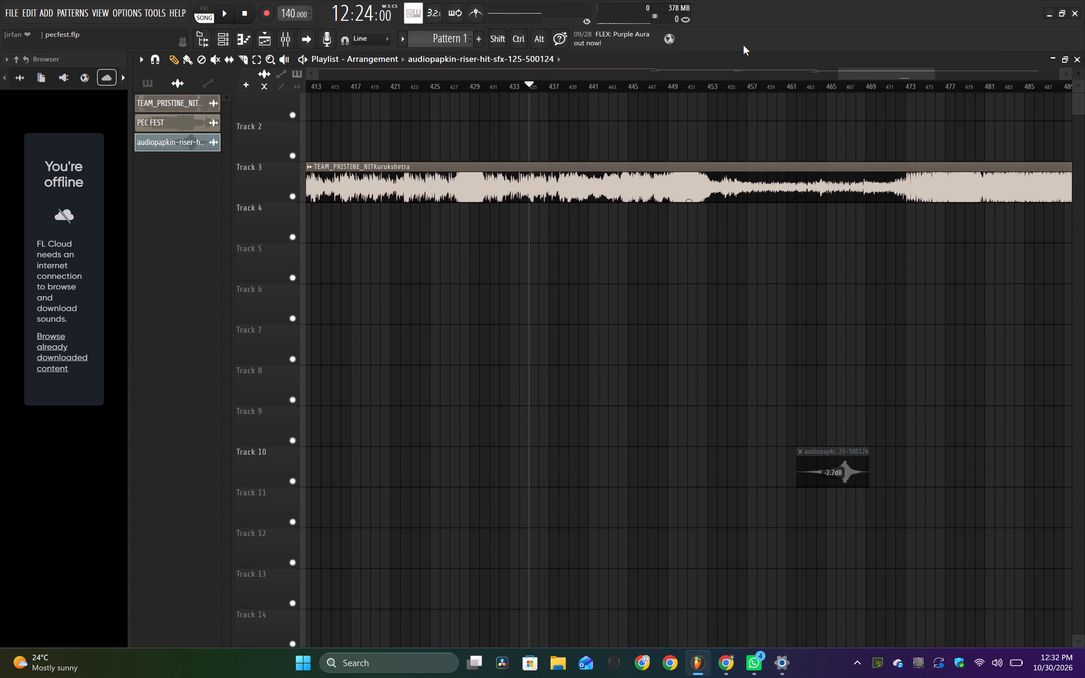
{"action": "left_click", "coordinate": [1015, 653]}
{"action": "left_click", "coordinate": [938, 417]}
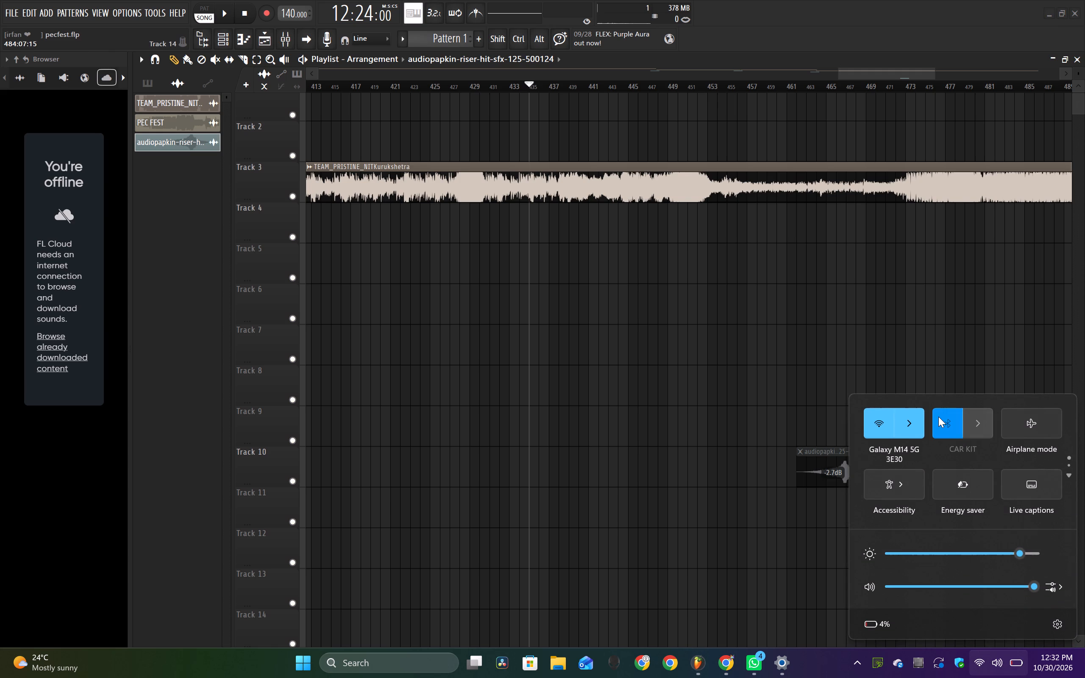
{"action": "left_click", "coordinate": [1021, 0]}
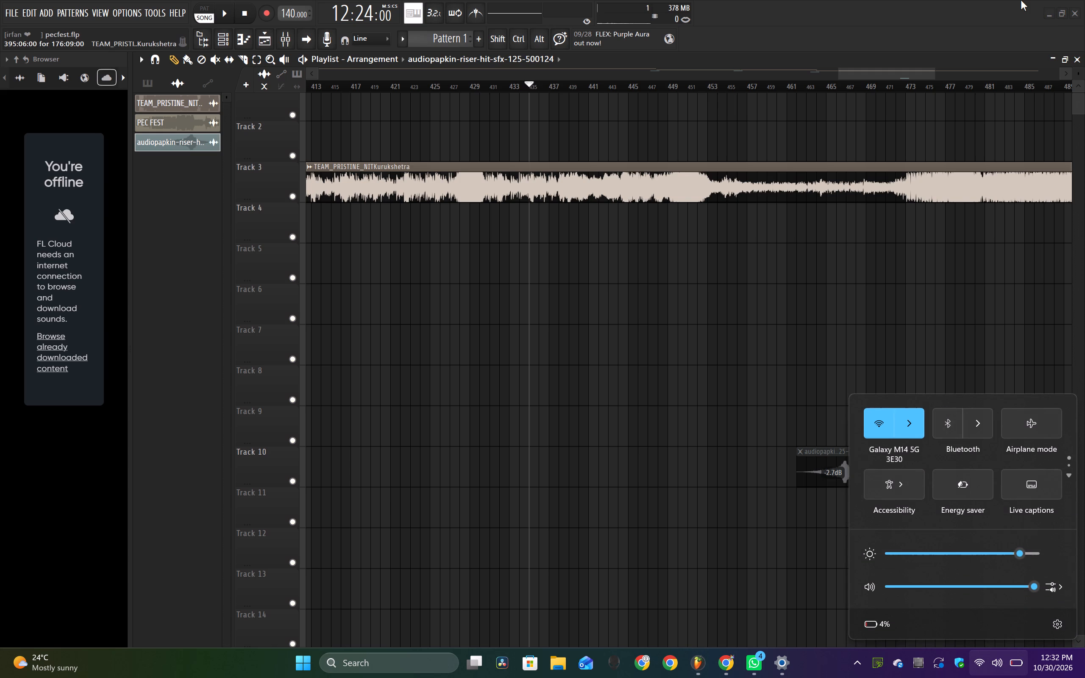
Exit FL Studio, saving the changes to pecfest.flp.
{"action": "left_click", "coordinate": [1077, 13]}
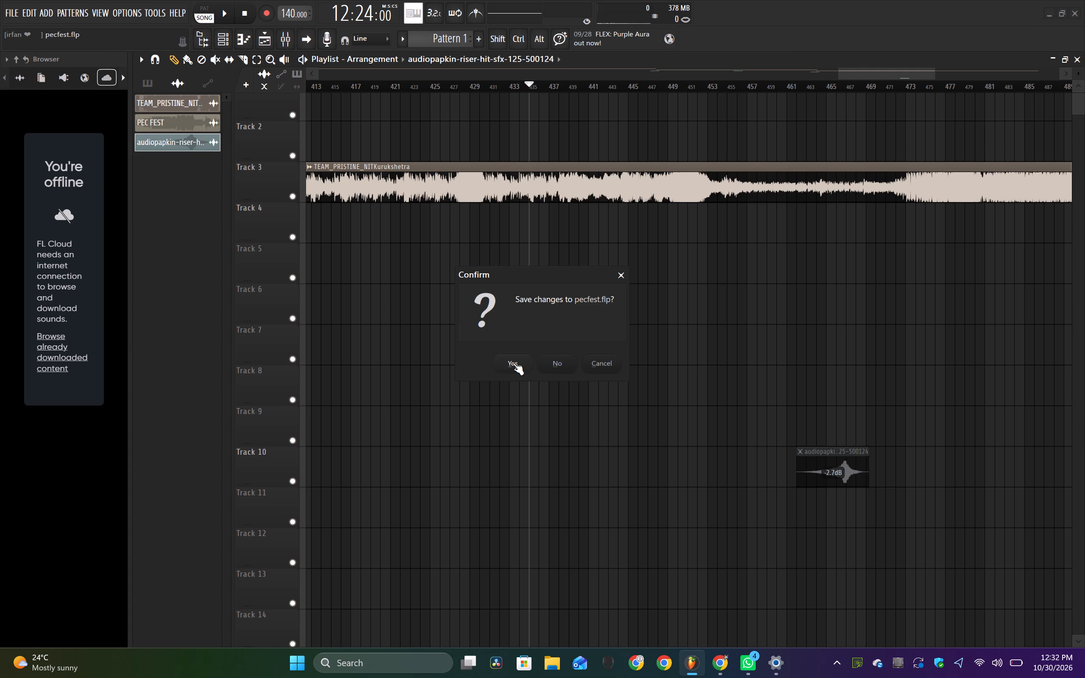
{"action": "left_click", "coordinate": [514, 362]}
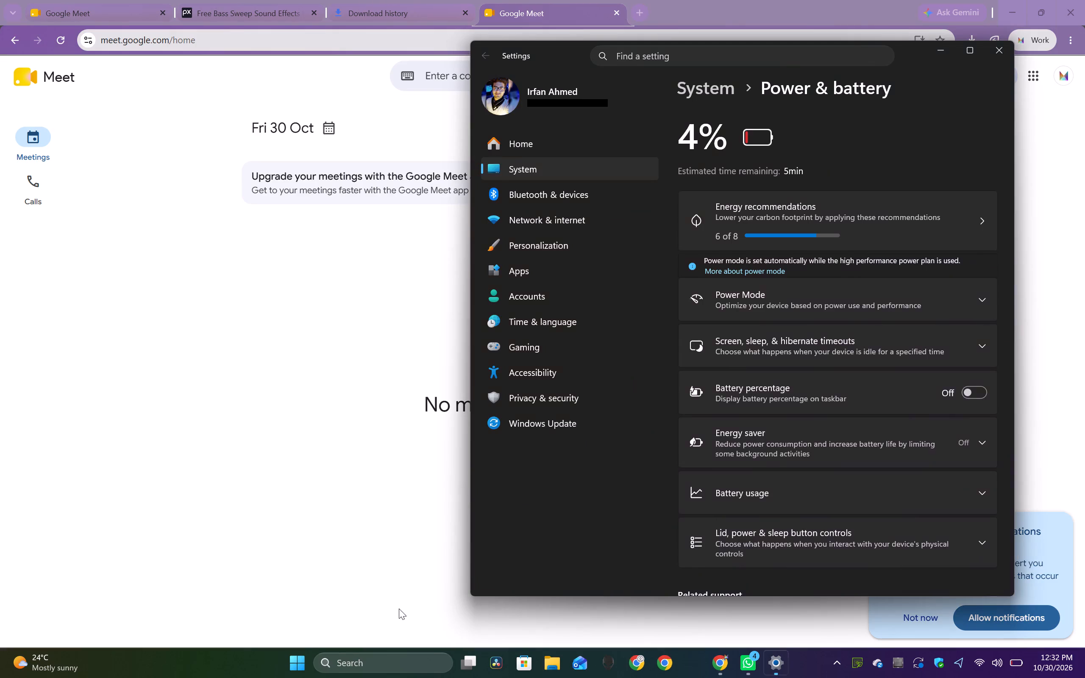
Open the Windows Start screen to reach the installed applications.
{"action": "left_click", "coordinate": [309, 663]}
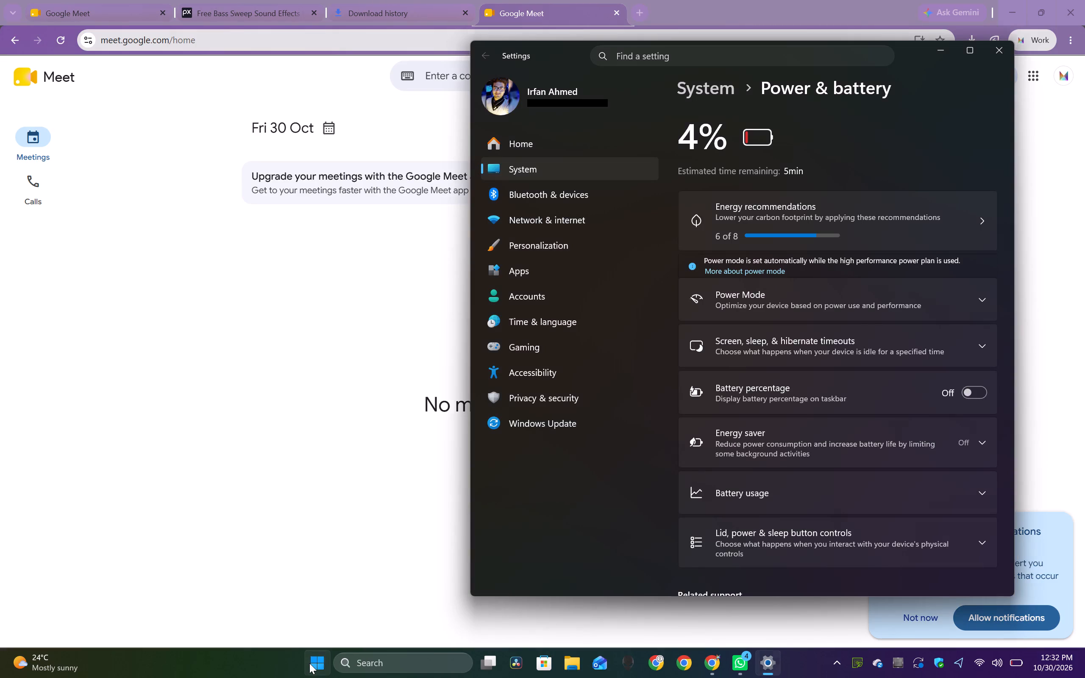
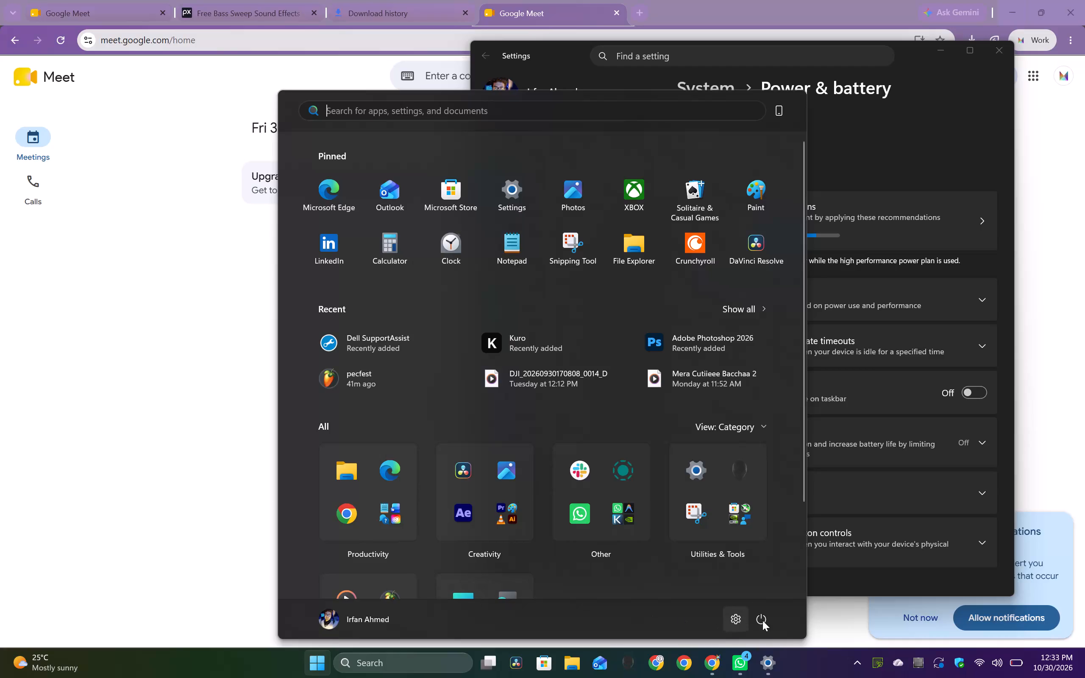
Shut down the computer from the Windows power options.
{"action": "left_click", "coordinate": [762, 620]}
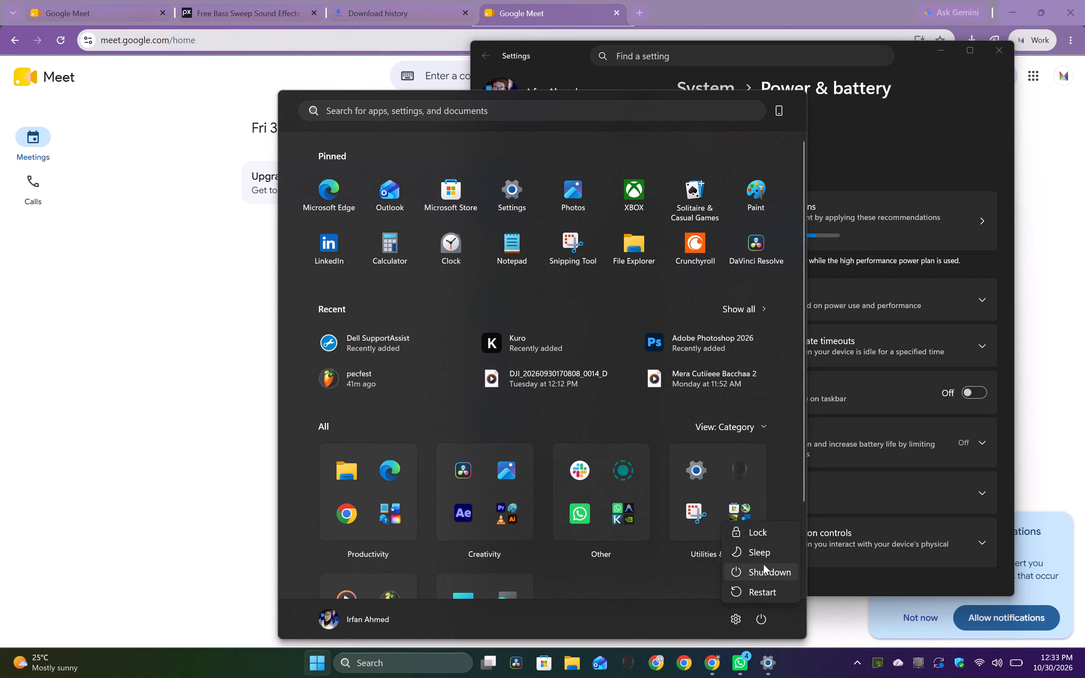
{"action": "left_click", "coordinate": [761, 568]}
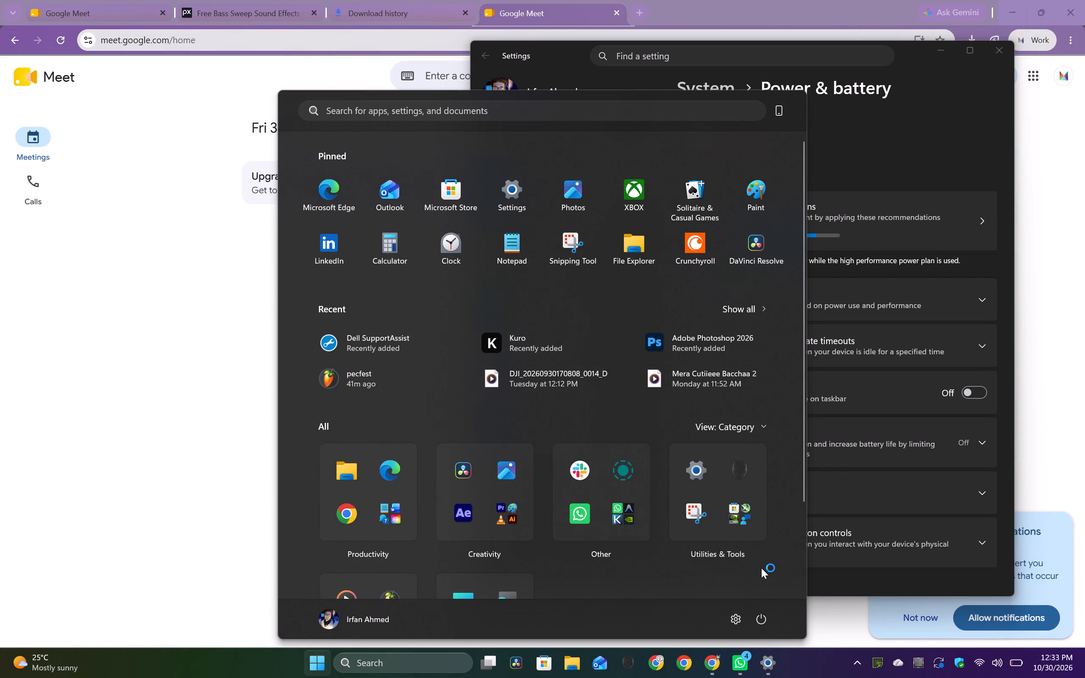